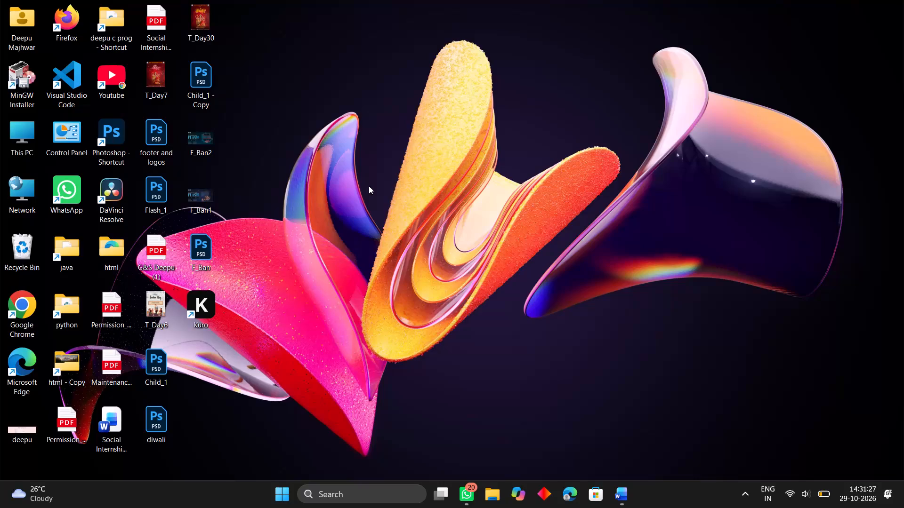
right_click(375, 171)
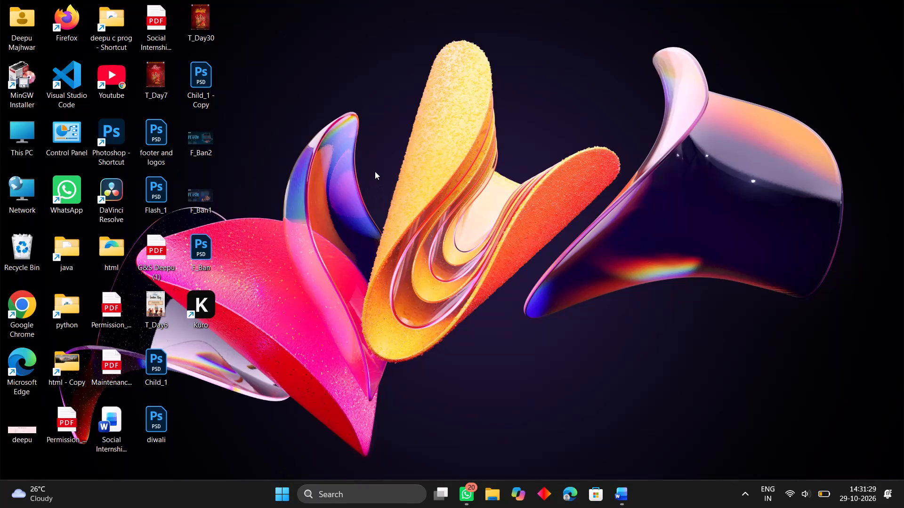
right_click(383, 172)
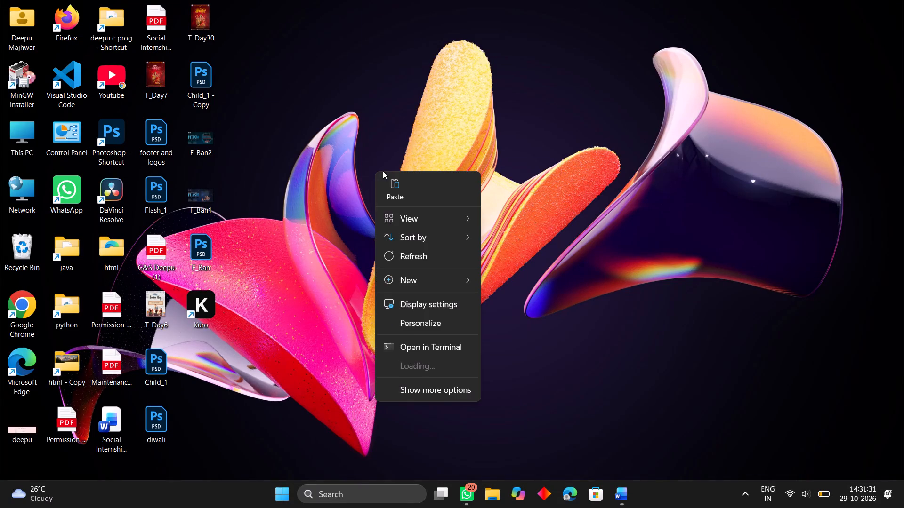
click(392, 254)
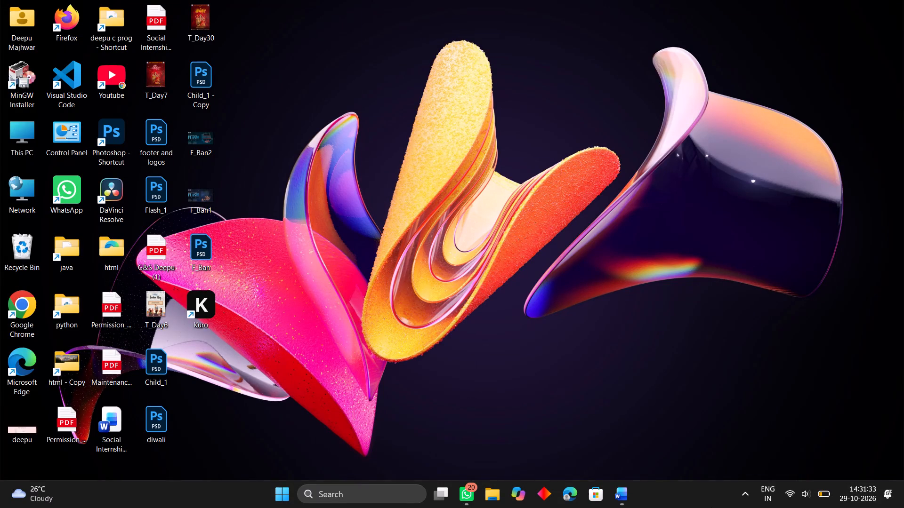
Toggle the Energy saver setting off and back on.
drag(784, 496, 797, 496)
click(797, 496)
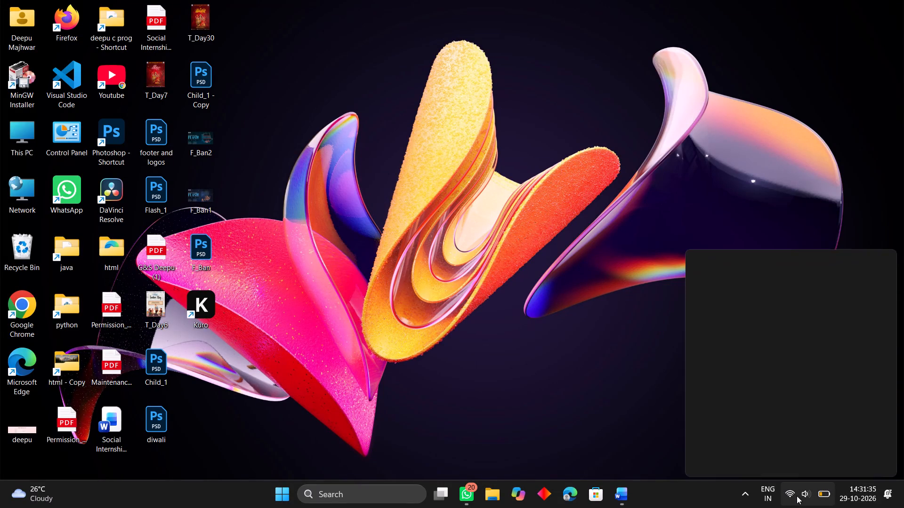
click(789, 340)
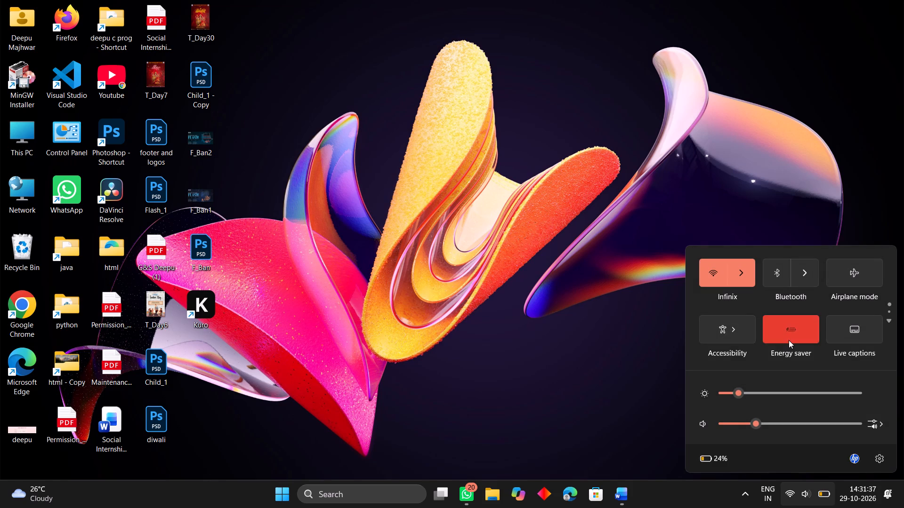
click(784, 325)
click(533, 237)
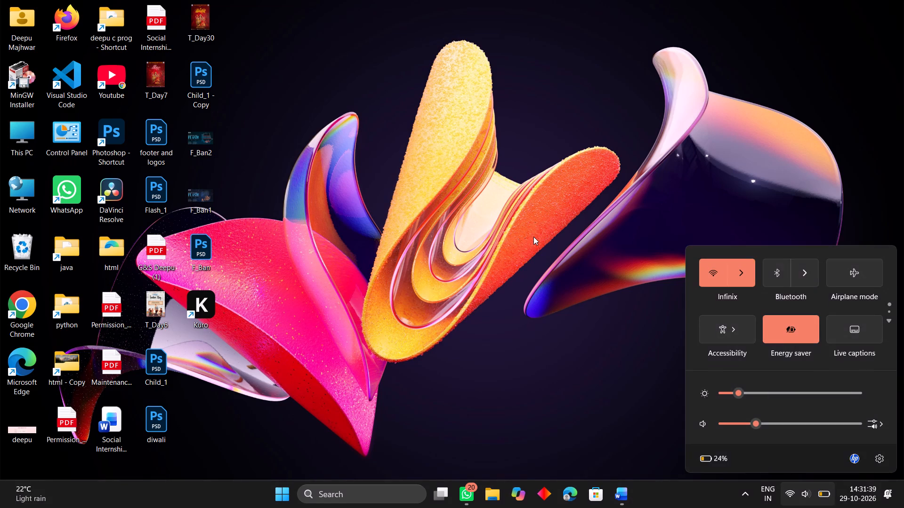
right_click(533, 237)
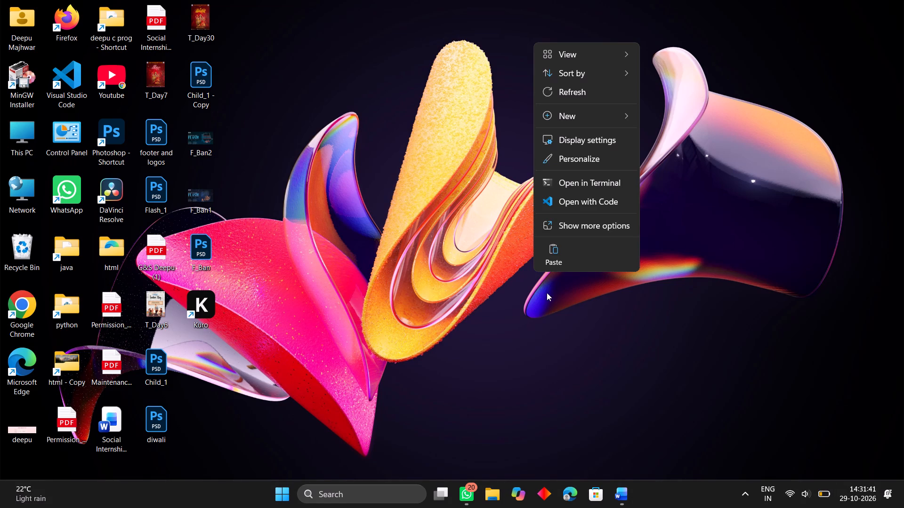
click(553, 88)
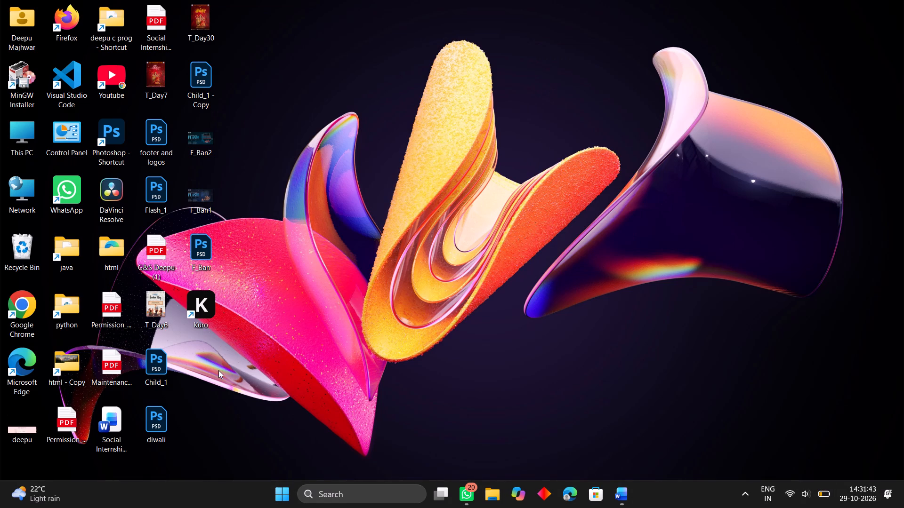
Open the F_Ban PSD file from the desktop in Photoshop.
double_click(205, 249)
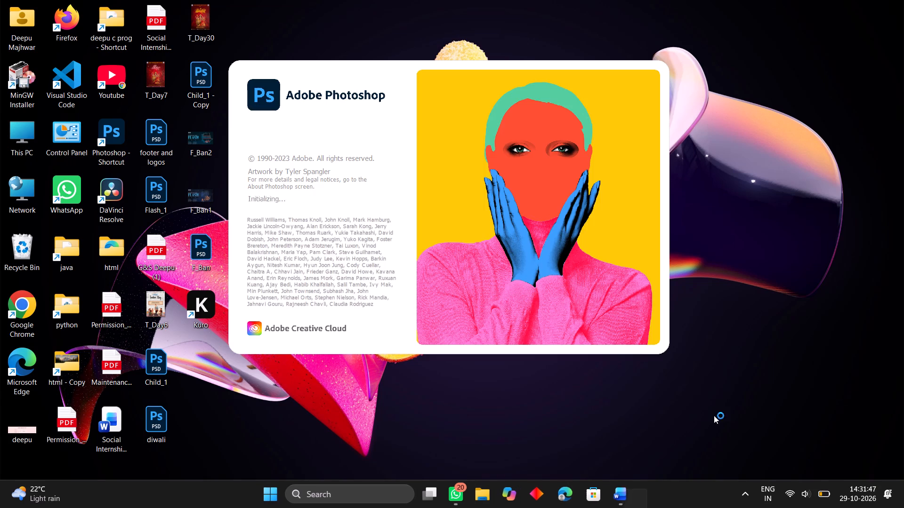
Turn off the computer's Wi-Fi while Photoshop is loading.
click(793, 492)
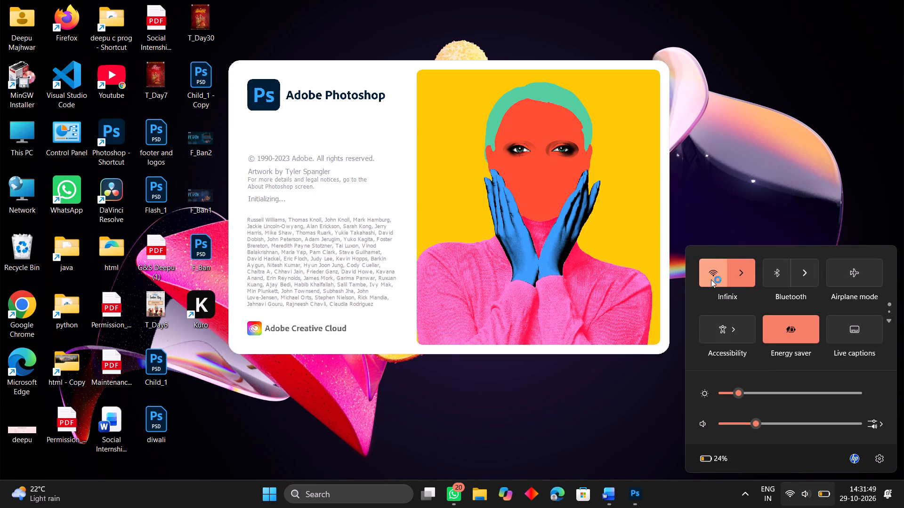
click(711, 279)
click(769, 113)
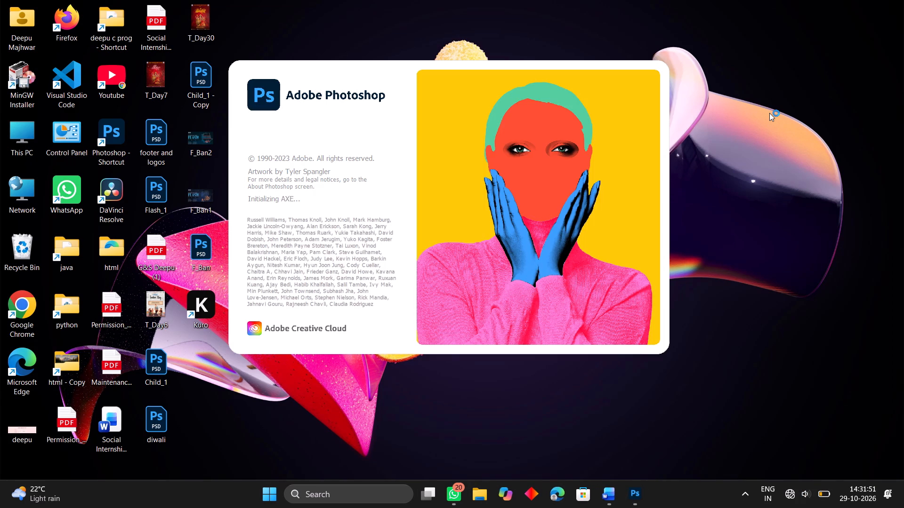
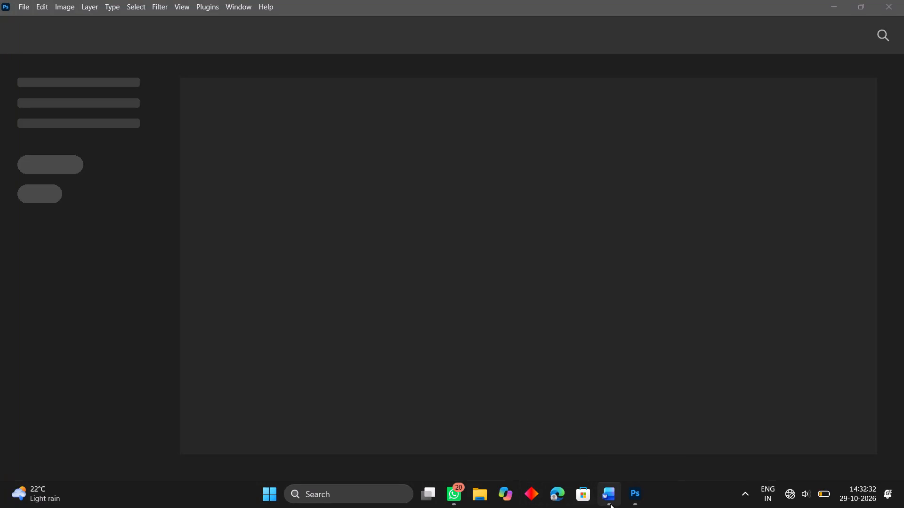
Close the flash13 document in Word without saving its changes.
click(662, 394)
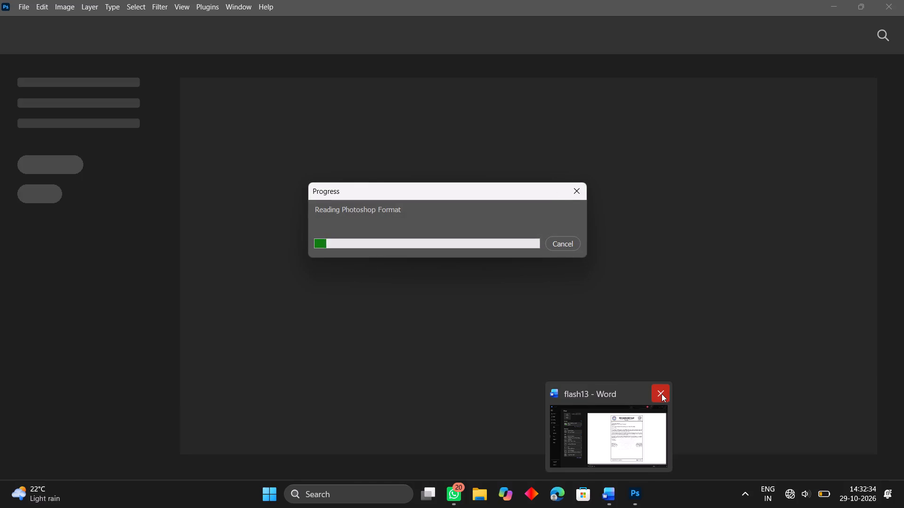
click(662, 394)
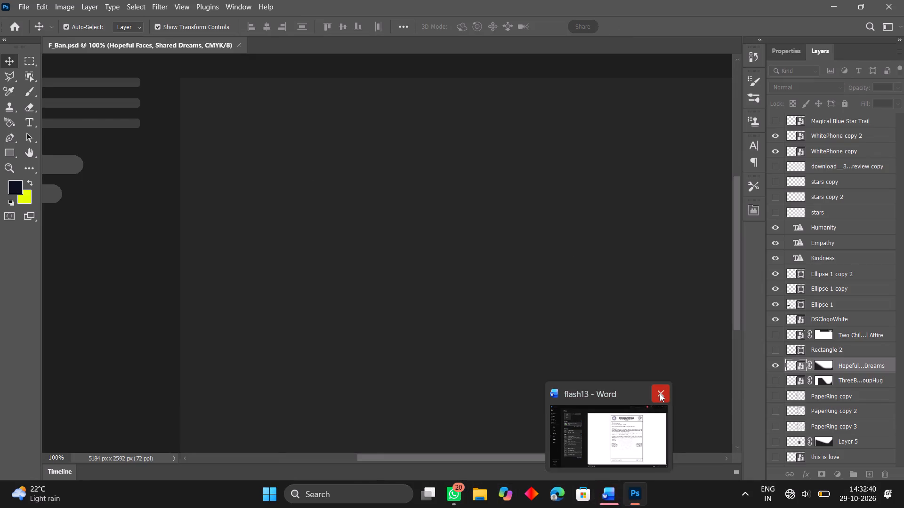
click(660, 393)
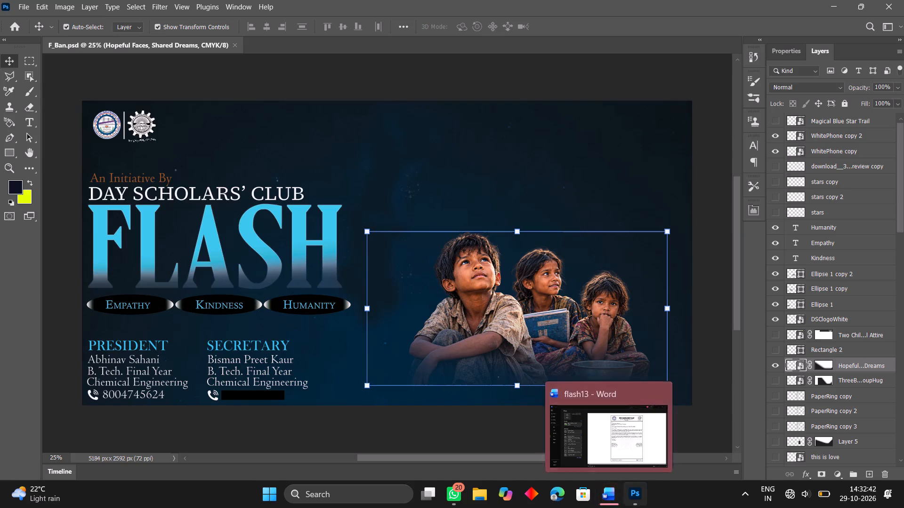
click(837, 10)
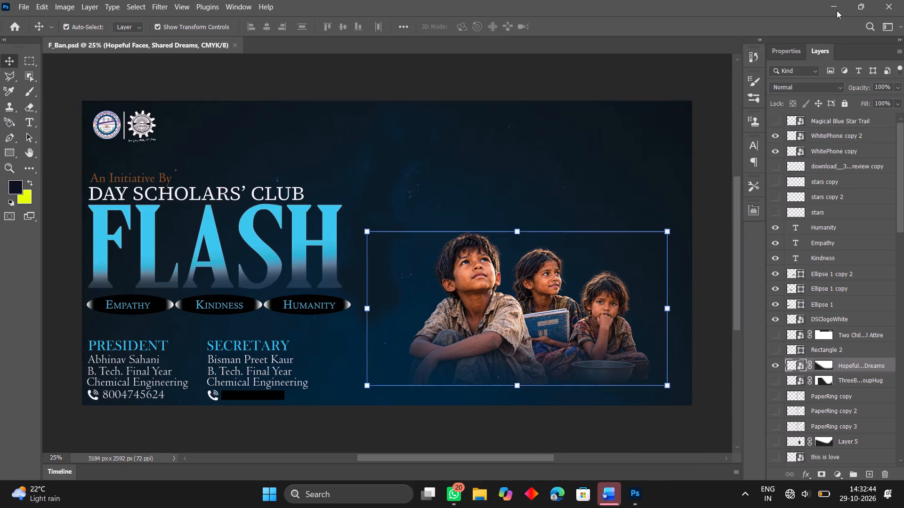
click(831, 4)
click(831, 4)
triple_click(831, 4)
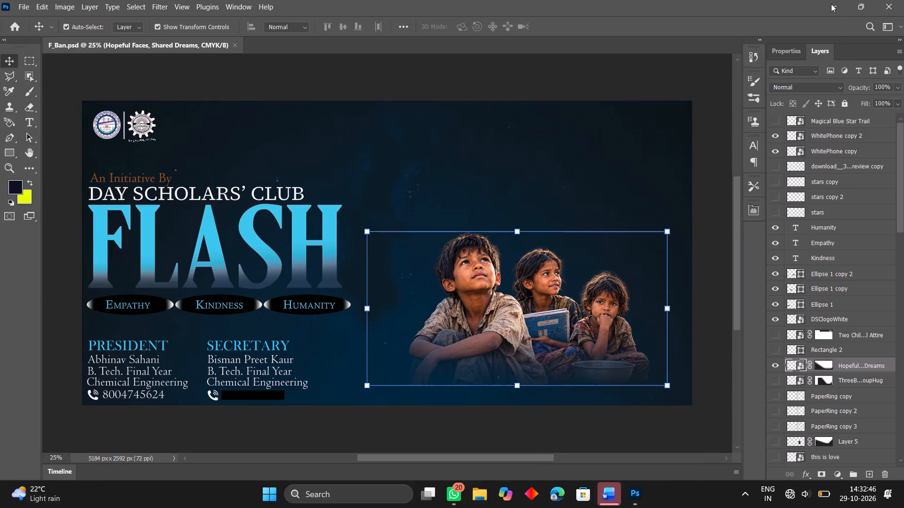
double_click(831, 4)
drag(831, 4, 582, 317)
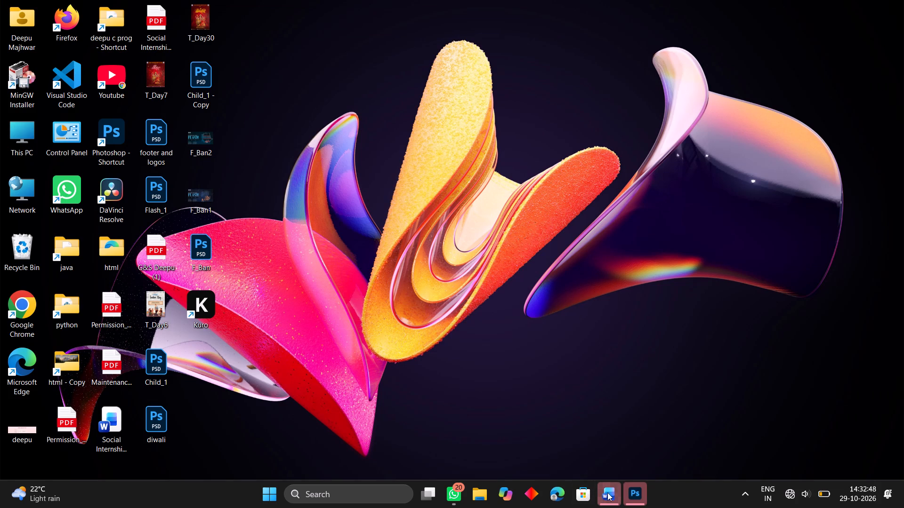
click(609, 492)
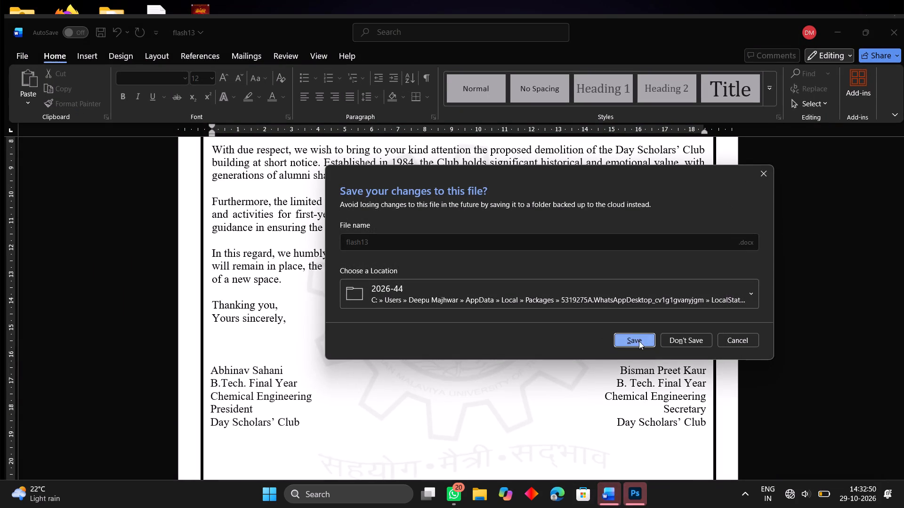
click(672, 342)
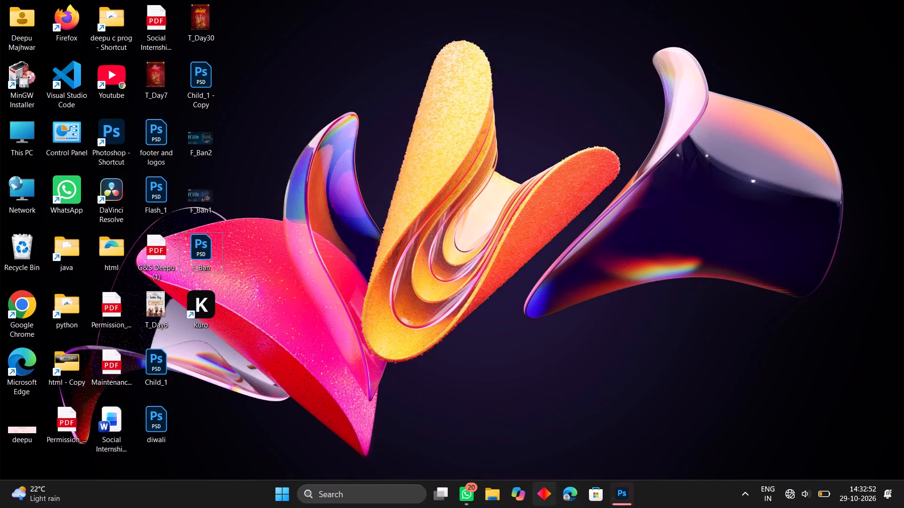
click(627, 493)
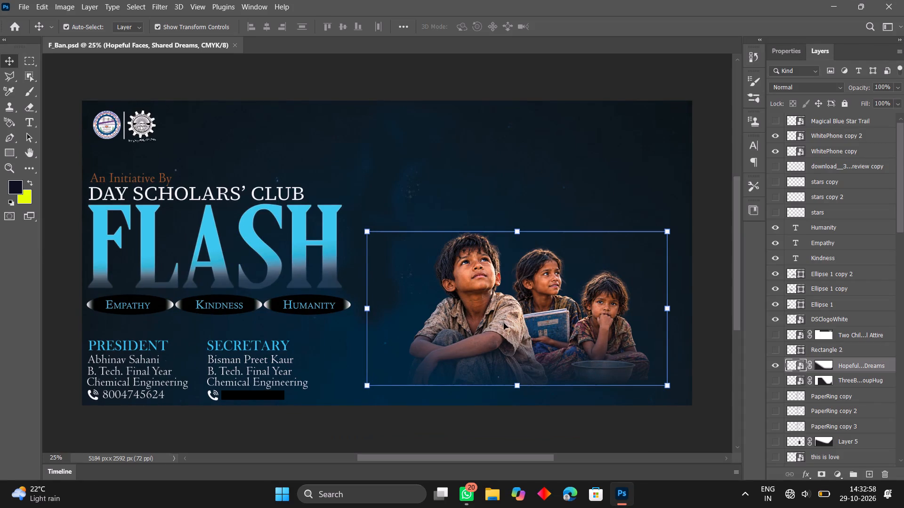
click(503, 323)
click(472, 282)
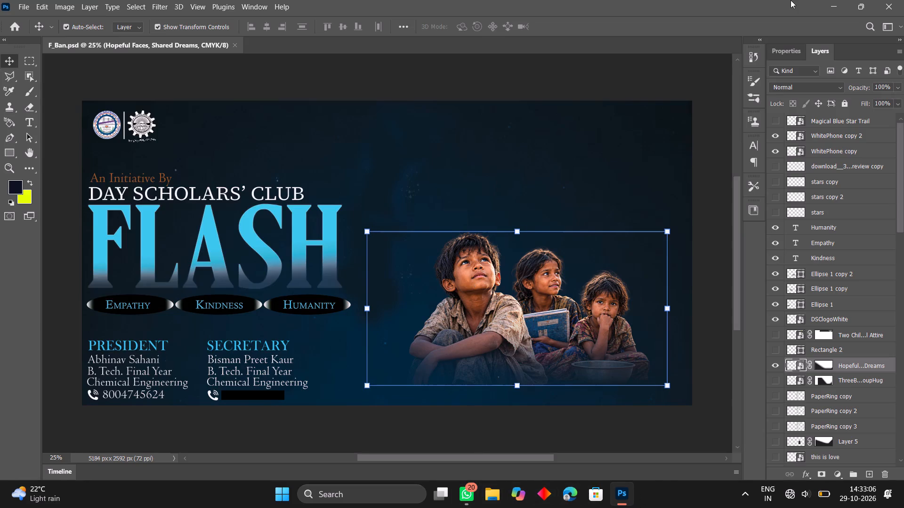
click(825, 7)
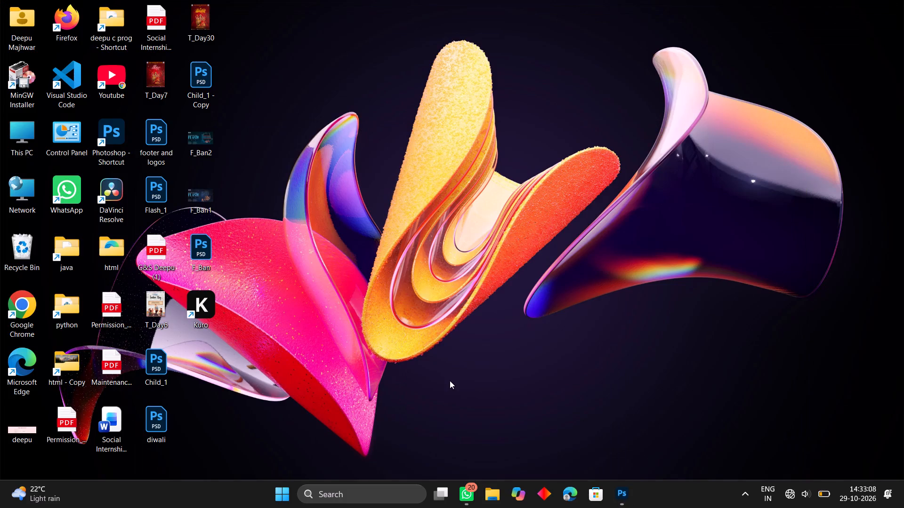
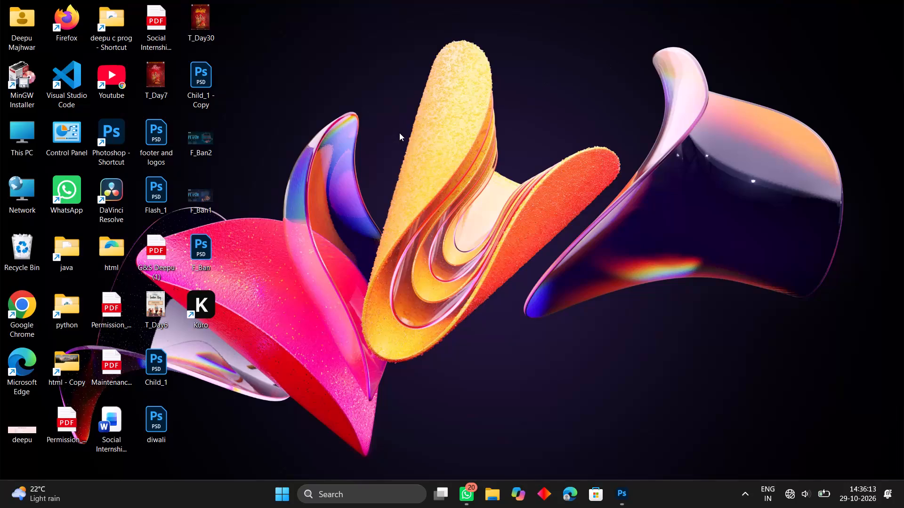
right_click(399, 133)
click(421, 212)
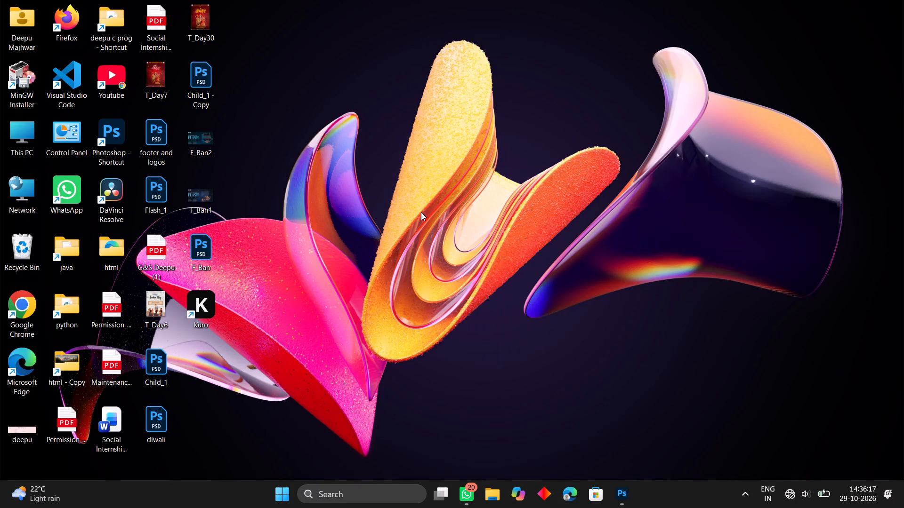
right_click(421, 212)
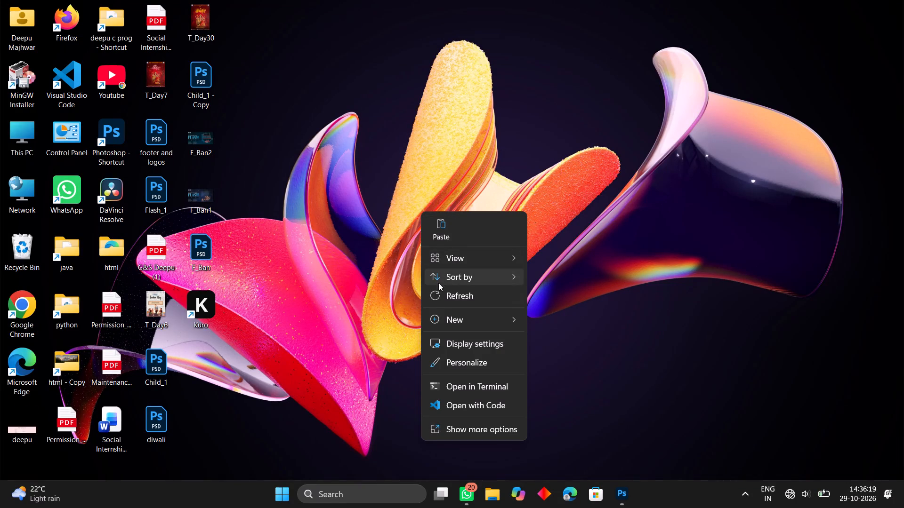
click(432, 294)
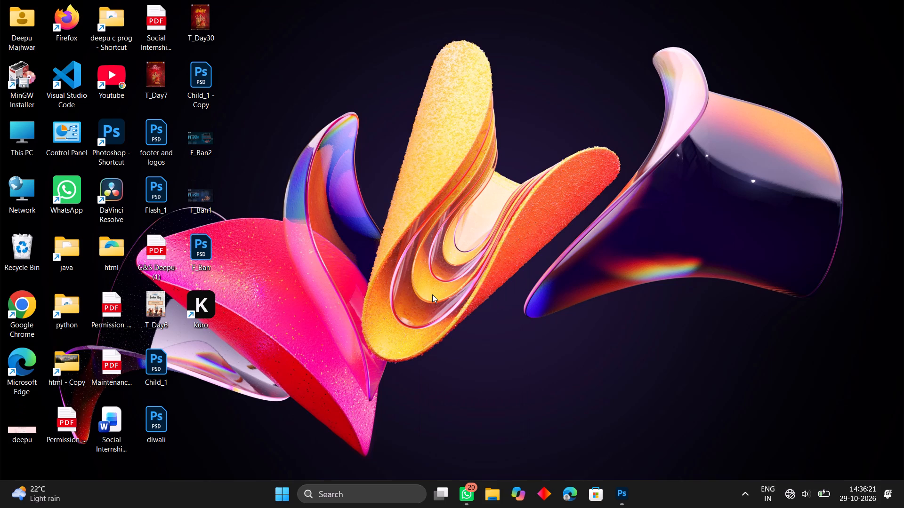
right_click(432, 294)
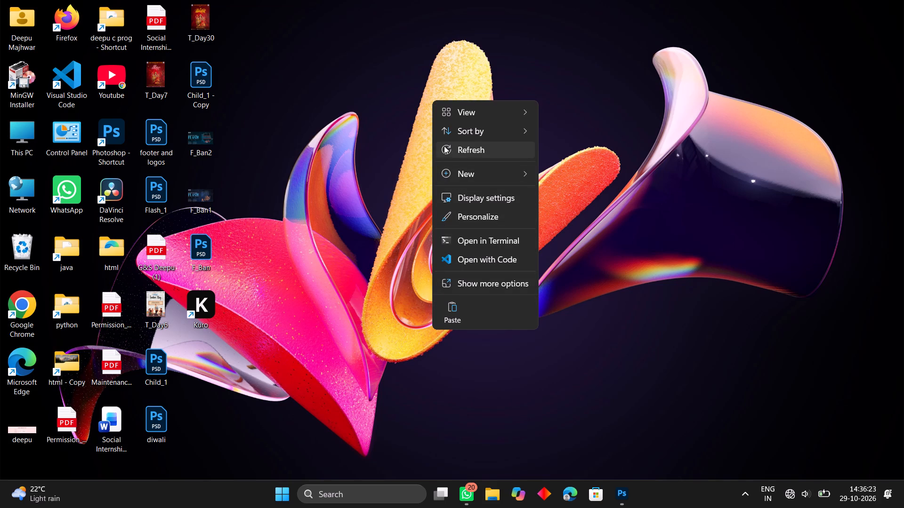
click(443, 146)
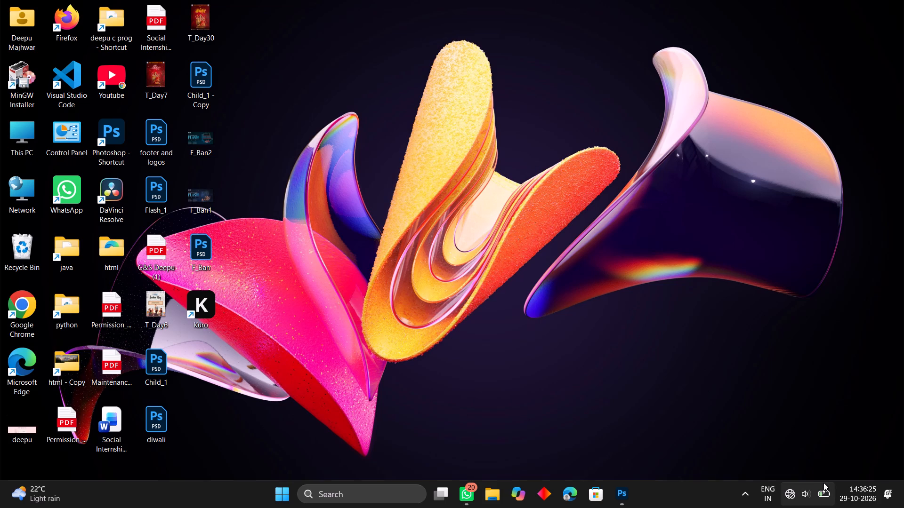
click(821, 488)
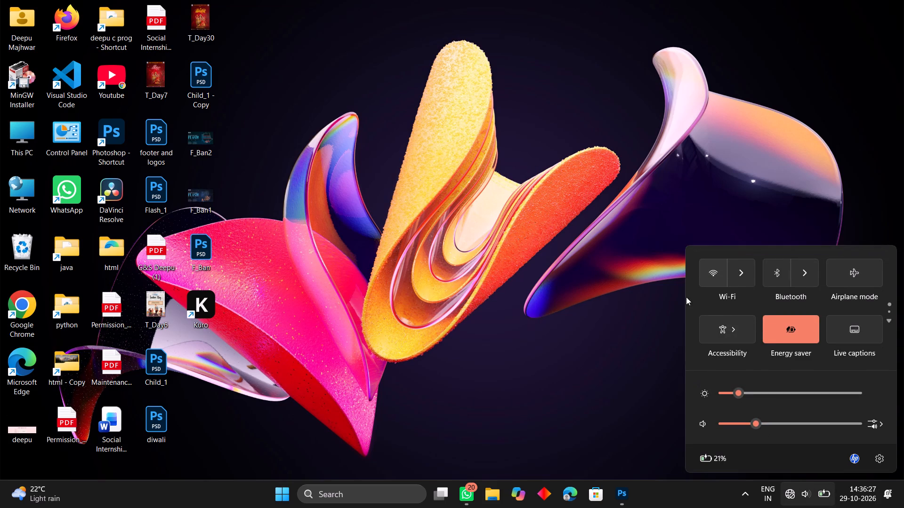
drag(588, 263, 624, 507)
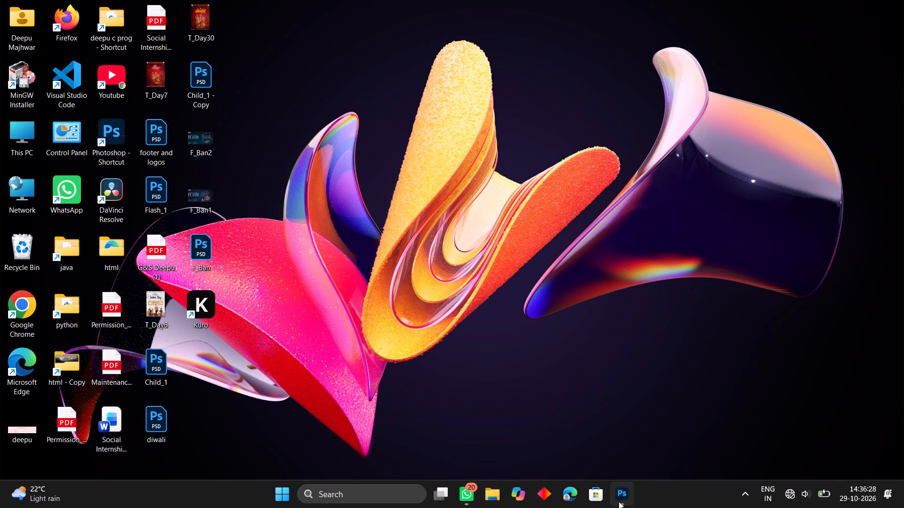
Switch to the F_Ban.psd design in Photoshop and examine the picture of the three seated children up close.
click(618, 501)
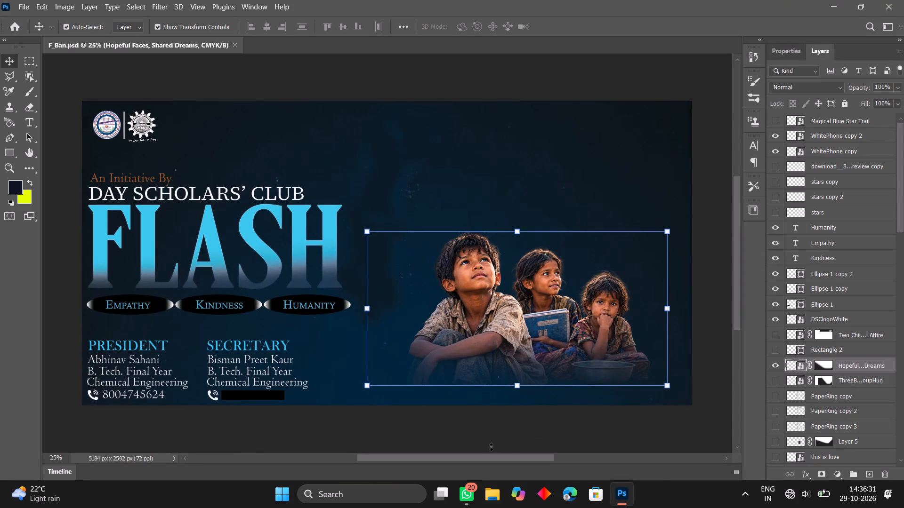
click(512, 348)
key(ctrl+plus)
key(ctrl+plus)
key(ctrl+plus)
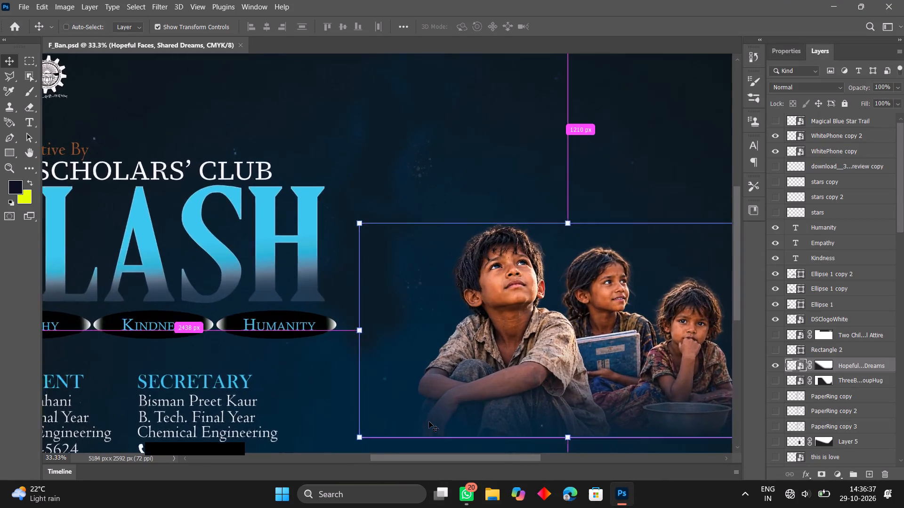
key(ctrl+plus)
scroll(429, 421, down, 3)
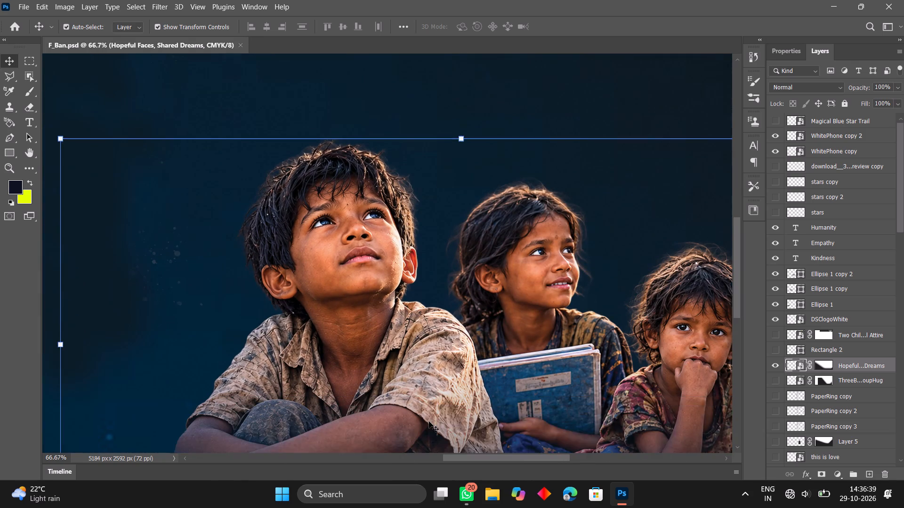
Examine the three-children image and its faded lower edge in F_Ban.psd, both close up and against the whole banner.
scroll(429, 421, down, 2)
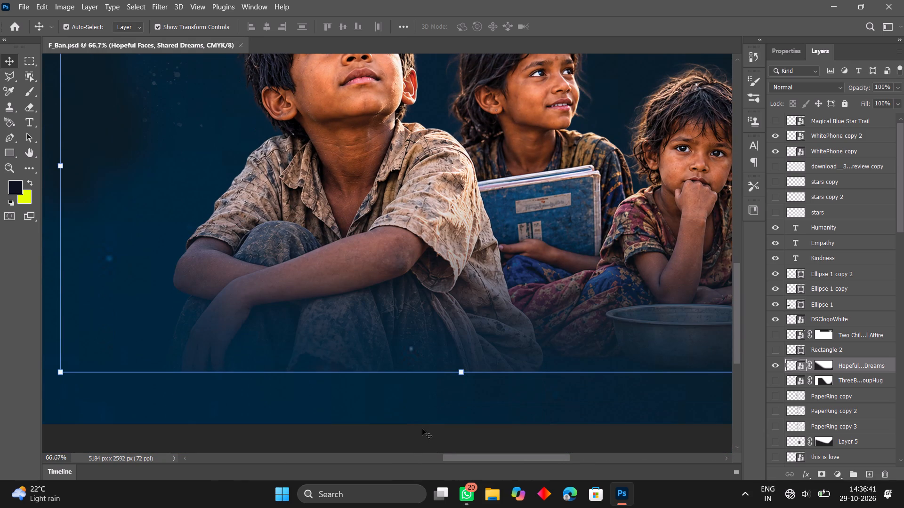
key(ctrl+minus)
scroll(422, 429, right, 1)
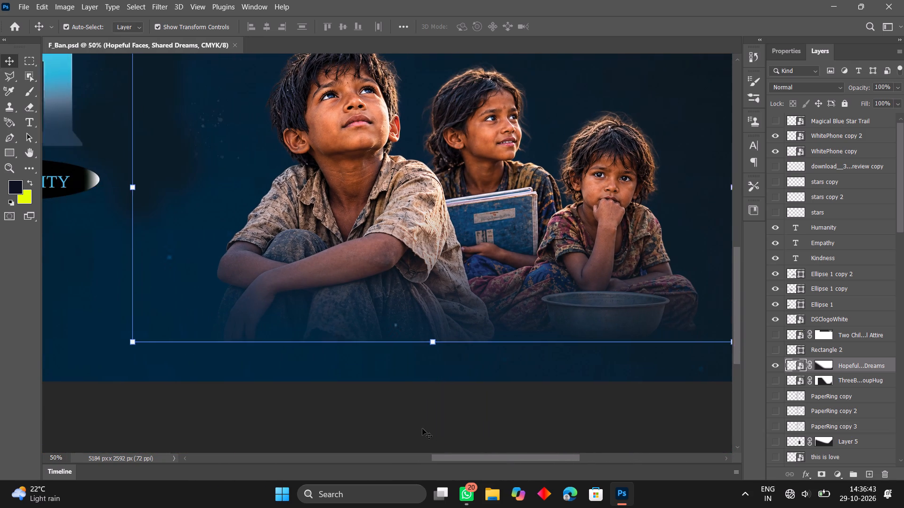
scroll(422, 429, right, 1)
scroll(422, 429, up, 1)
ctrl+scroll(422, 429, down, 1)
ctrl+scroll(422, 429, up, 1)
key(ctrl+minus)
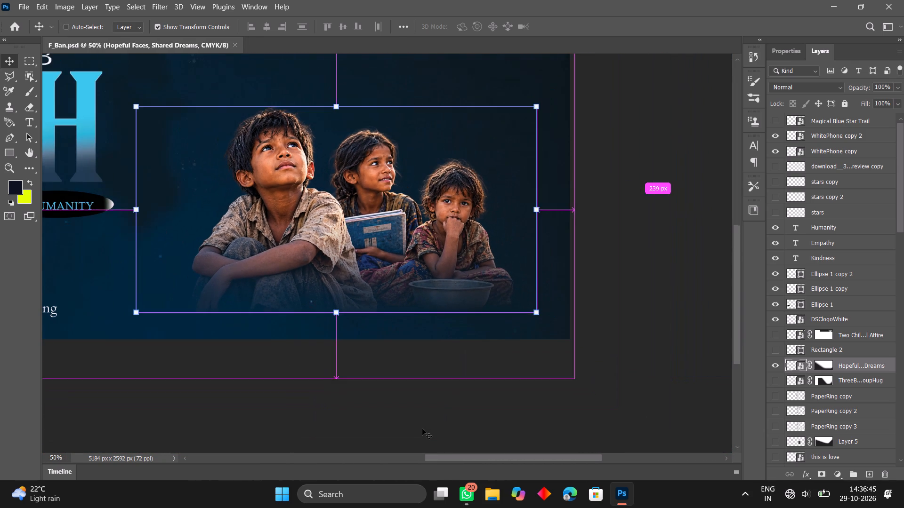
drag(422, 429, 392, 420)
click(392, 420)
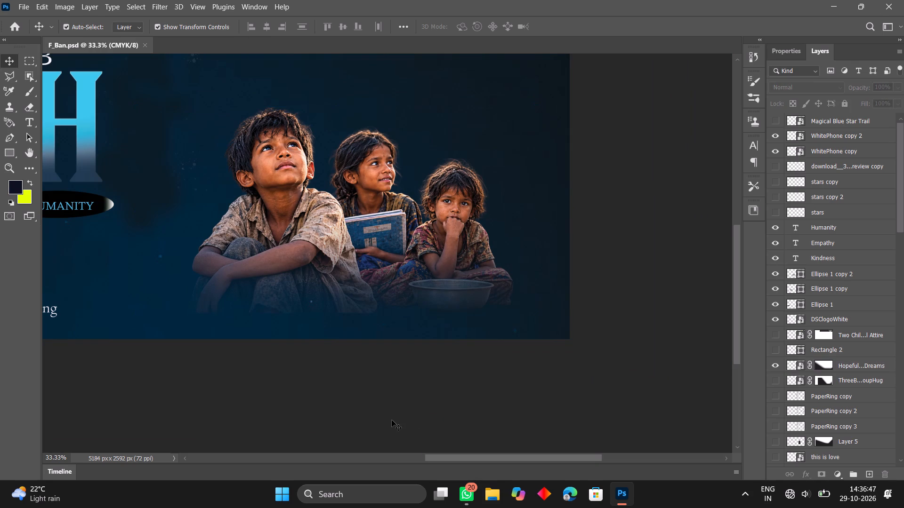
drag(392, 420, 260, 365)
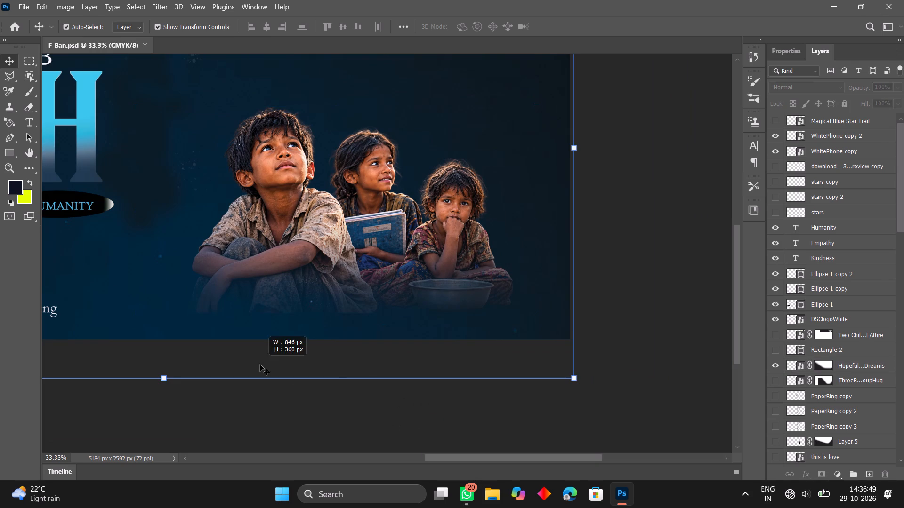
drag(260, 365, 260, 365)
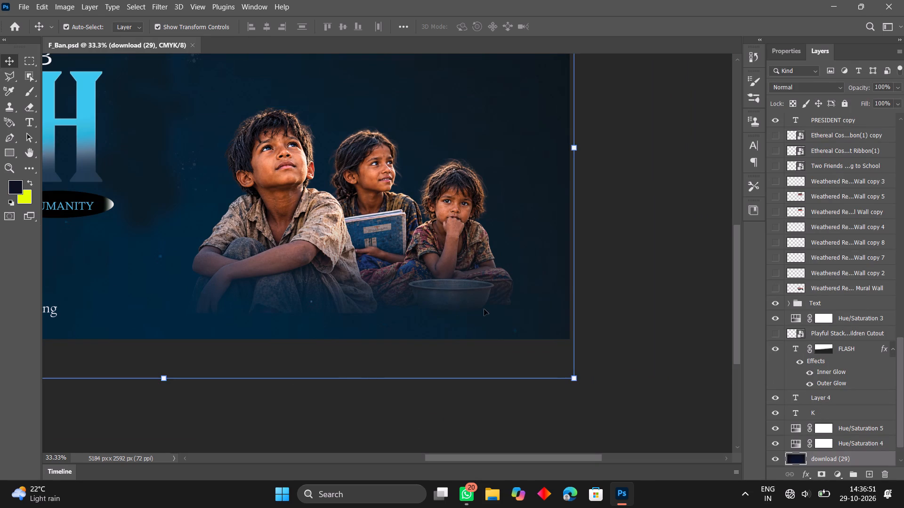
click(417, 275)
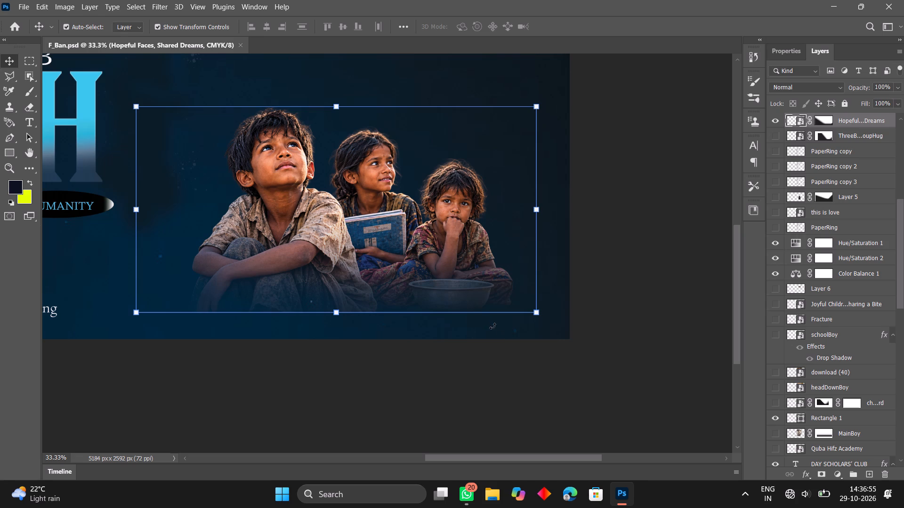
click(440, 372)
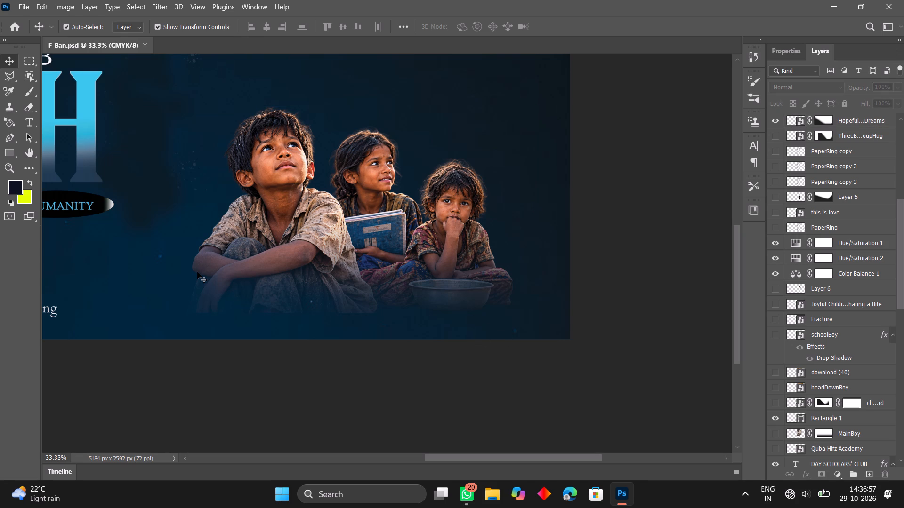
key(ctrl+plus)
key(ctrl+plus)
scroll(197, 272, down, 1)
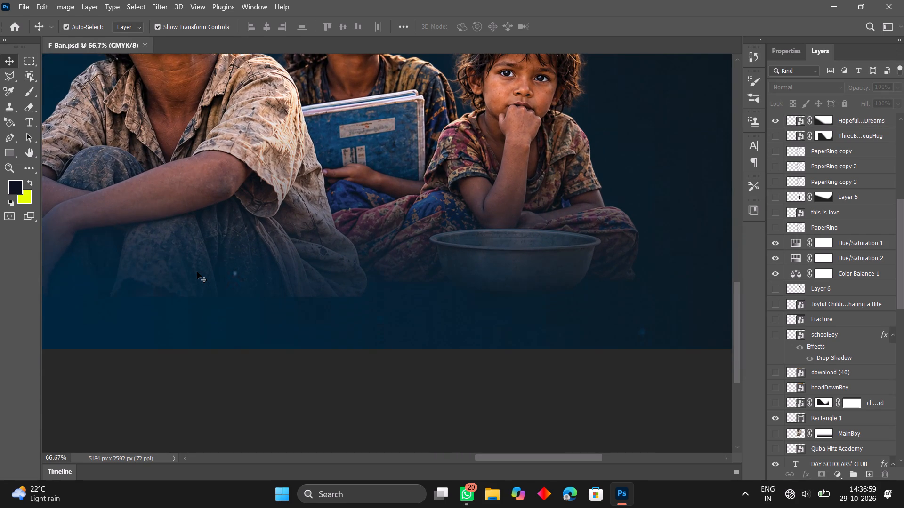
key(ctrl+plus)
scroll(197, 272, right, 1)
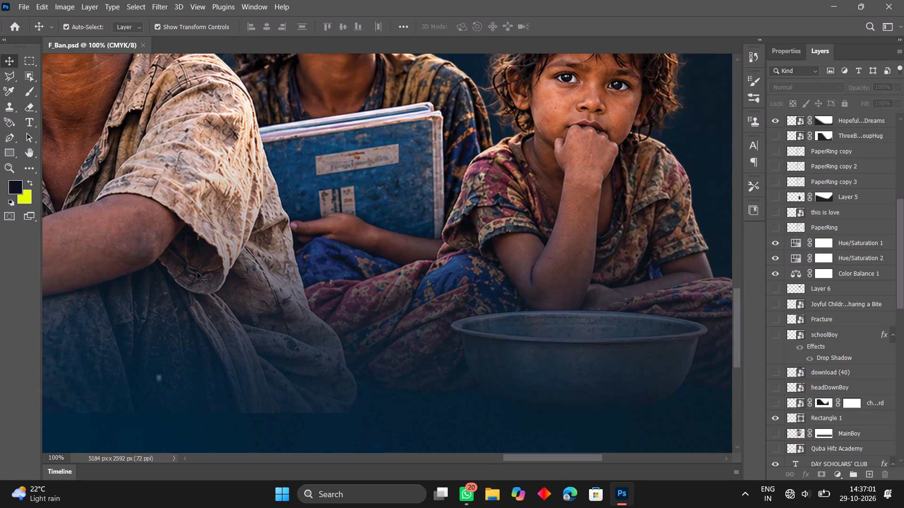
scroll(197, 272, right, 1)
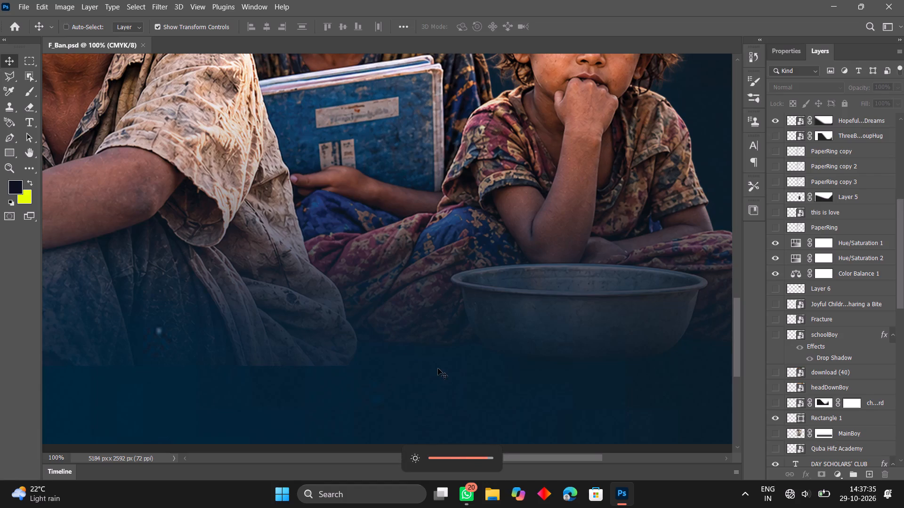
key(ctrl+0)
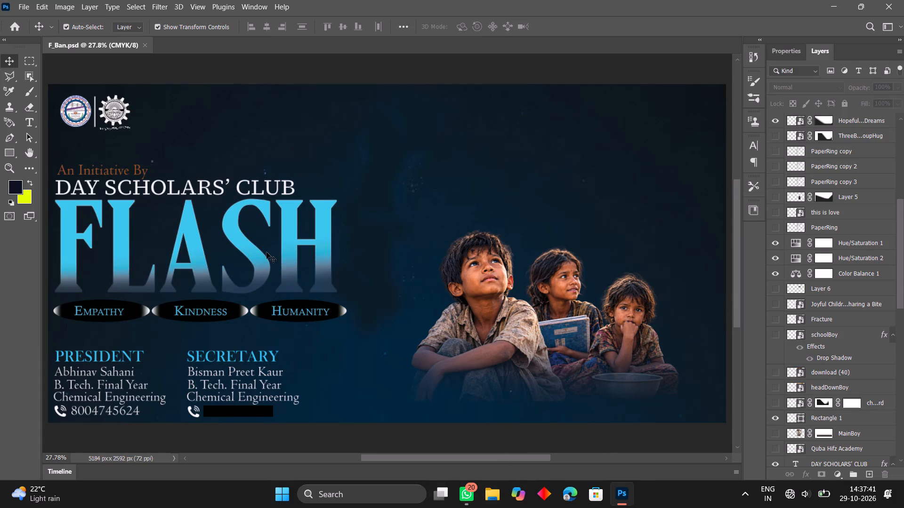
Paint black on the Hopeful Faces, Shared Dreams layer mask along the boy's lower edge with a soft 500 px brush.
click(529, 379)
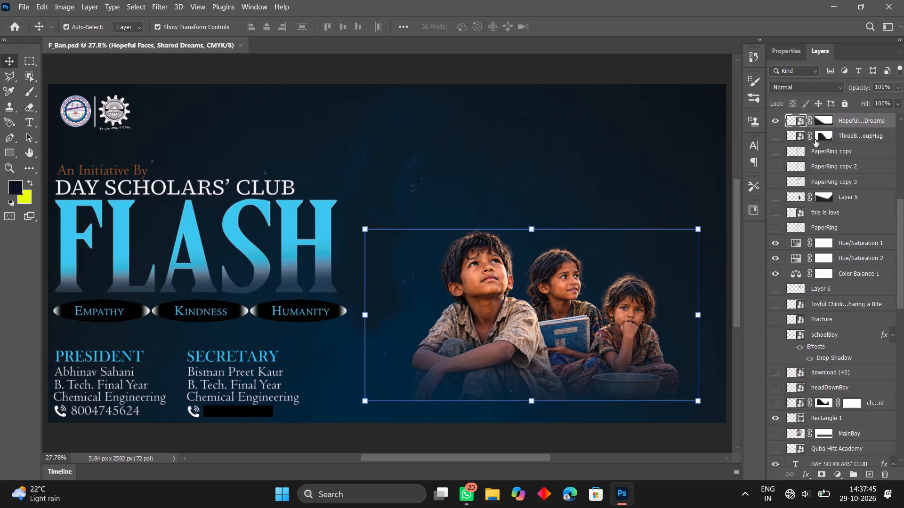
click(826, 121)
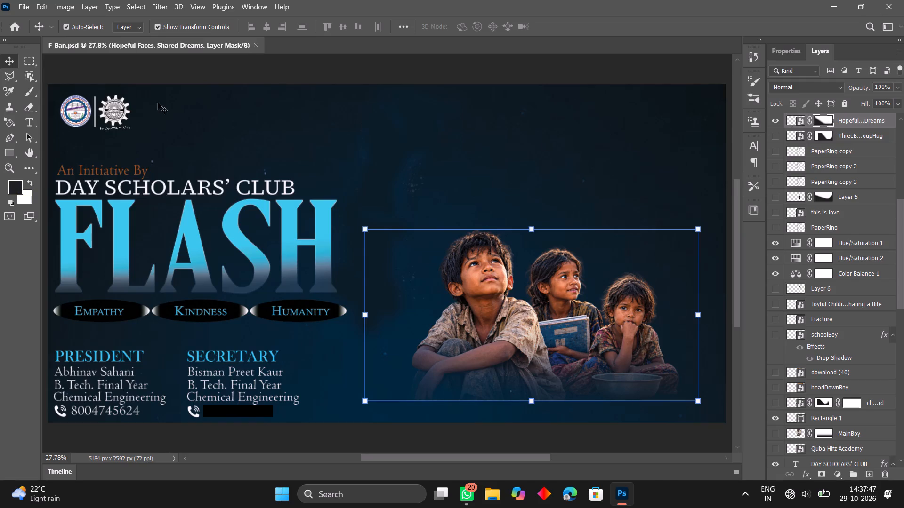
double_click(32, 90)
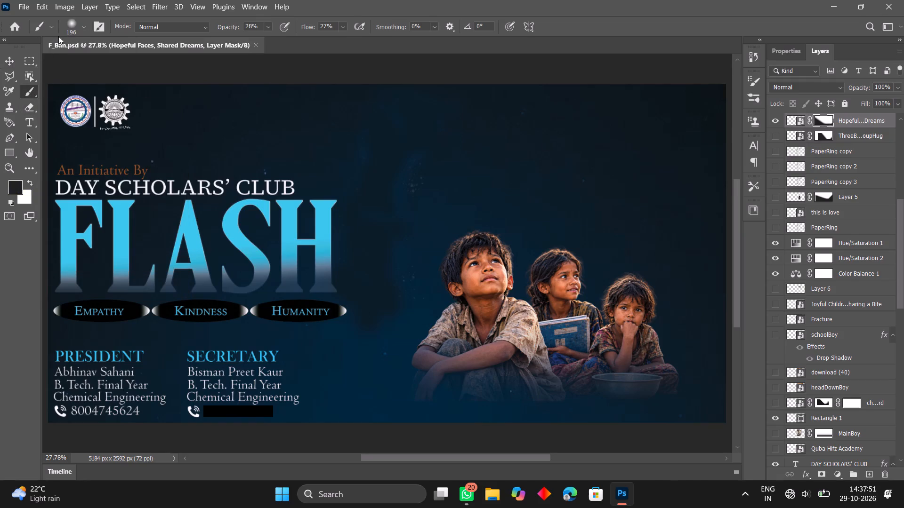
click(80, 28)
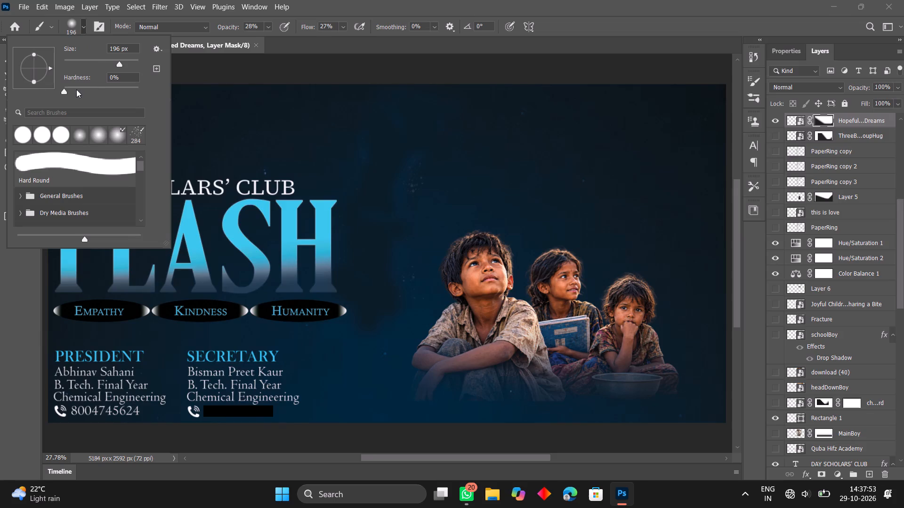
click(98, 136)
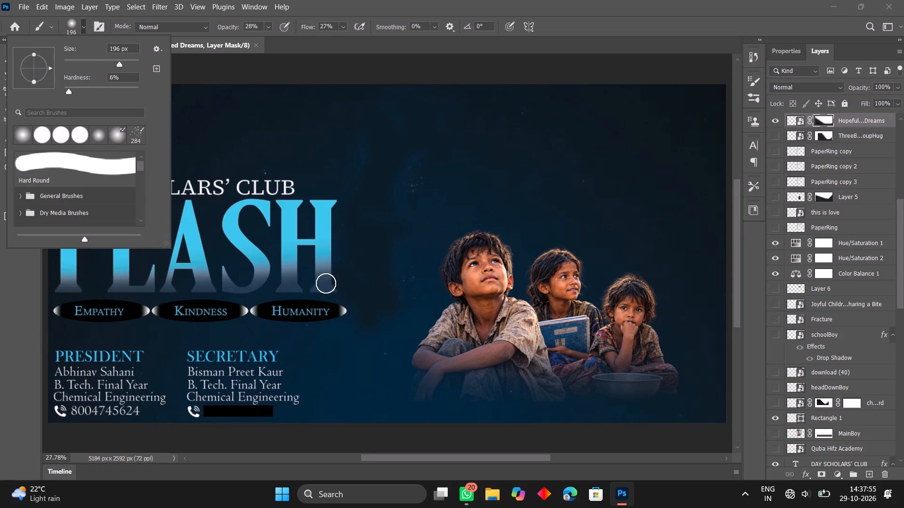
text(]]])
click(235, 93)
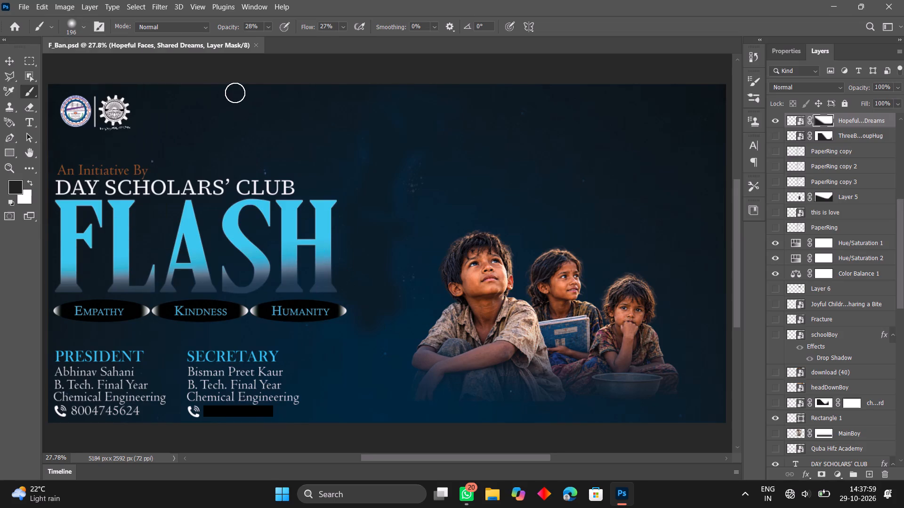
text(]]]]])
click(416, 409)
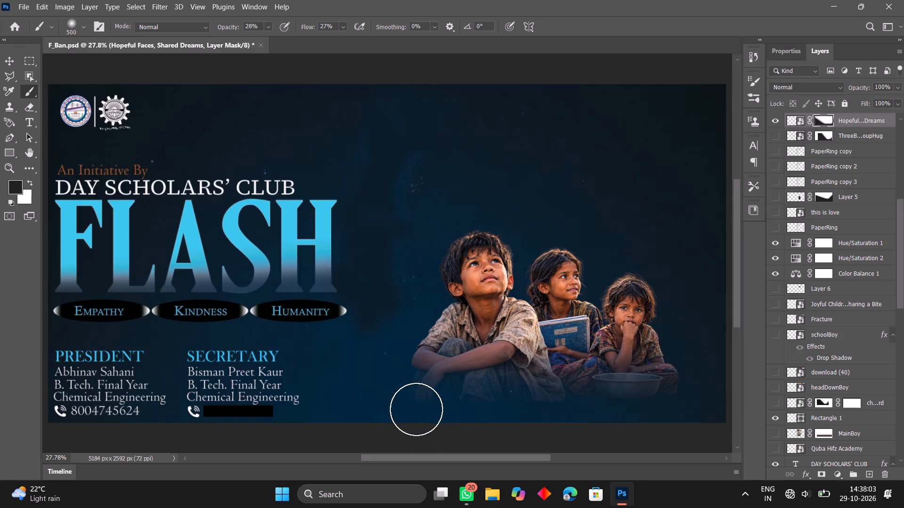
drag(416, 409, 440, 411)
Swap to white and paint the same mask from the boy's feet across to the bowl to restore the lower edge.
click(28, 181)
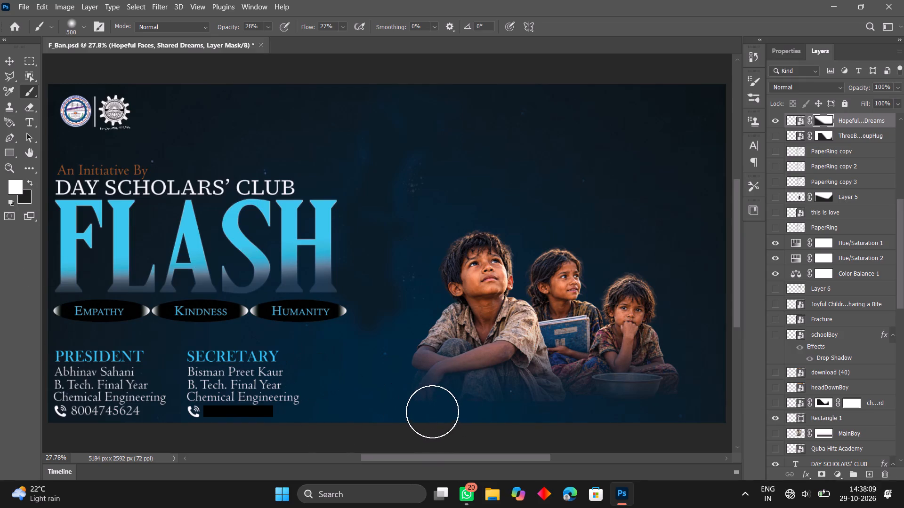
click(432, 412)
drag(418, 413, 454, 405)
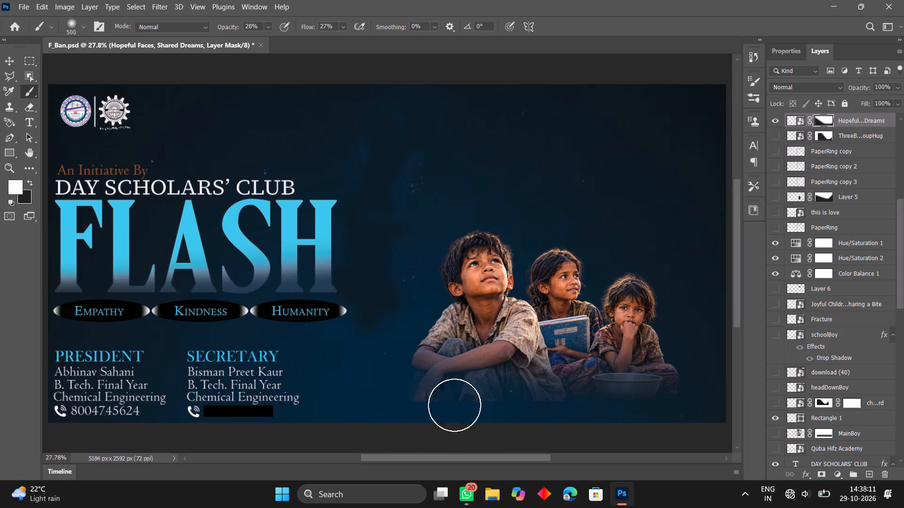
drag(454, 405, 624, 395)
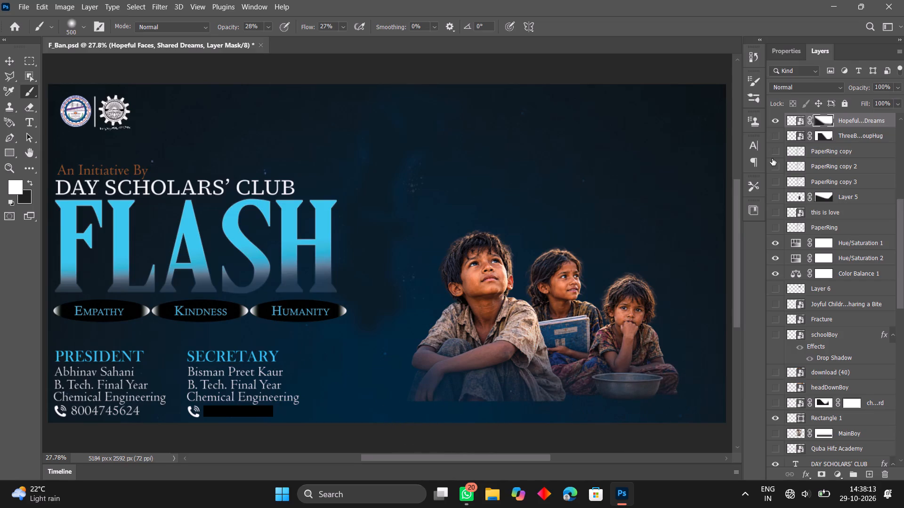
Delete the layer mask from the Hopeful Faces, Shared Dreams layer.
drag(822, 121, 903, 370)
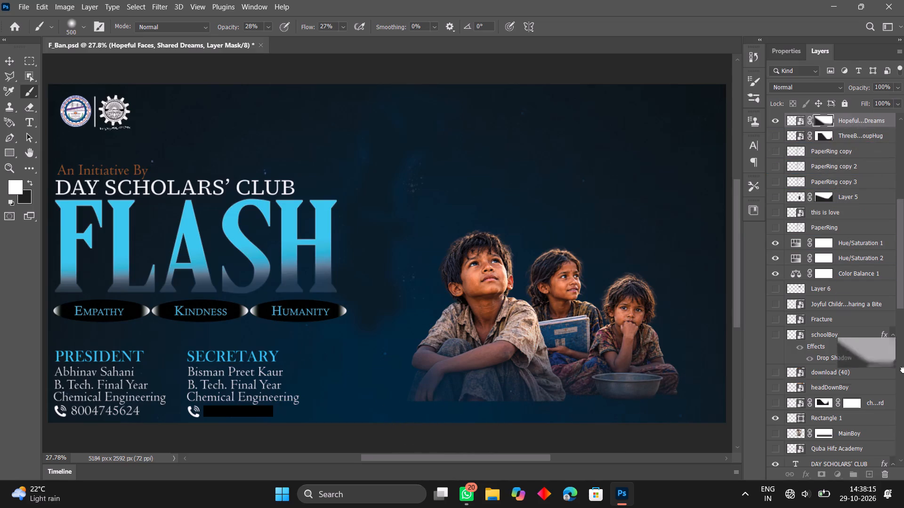
drag(903, 370, 881, 470)
click(622, 489)
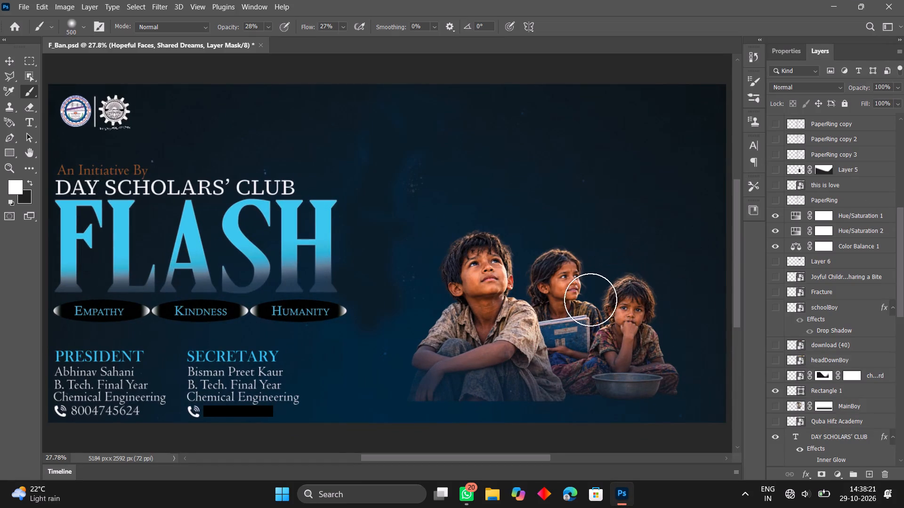
click(7, 63)
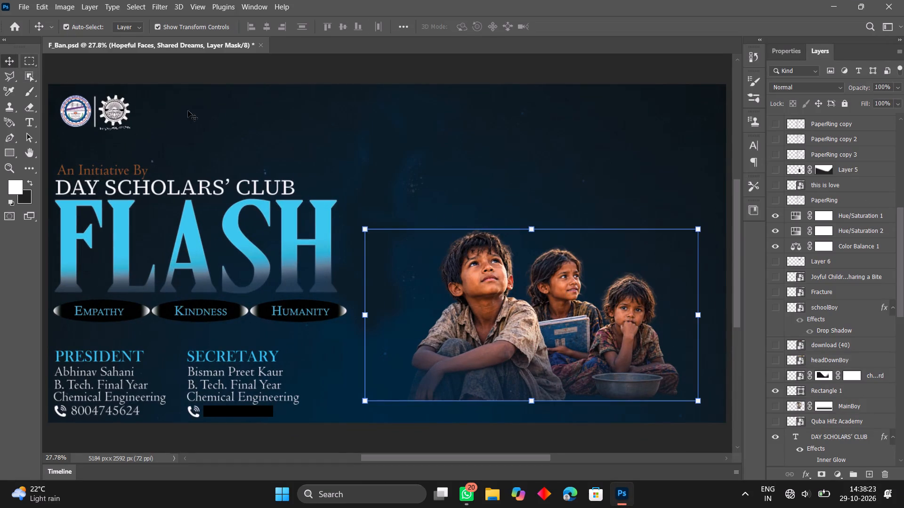
click(546, 302)
click(546, 302)
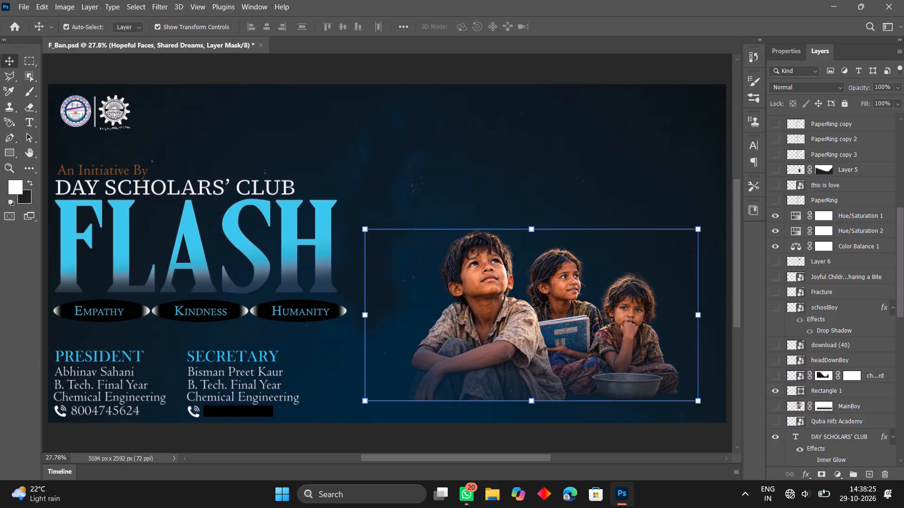
scroll(831, 307, up, 20)
scroll(831, 307, up, 2)
scroll(831, 307, down, 1)
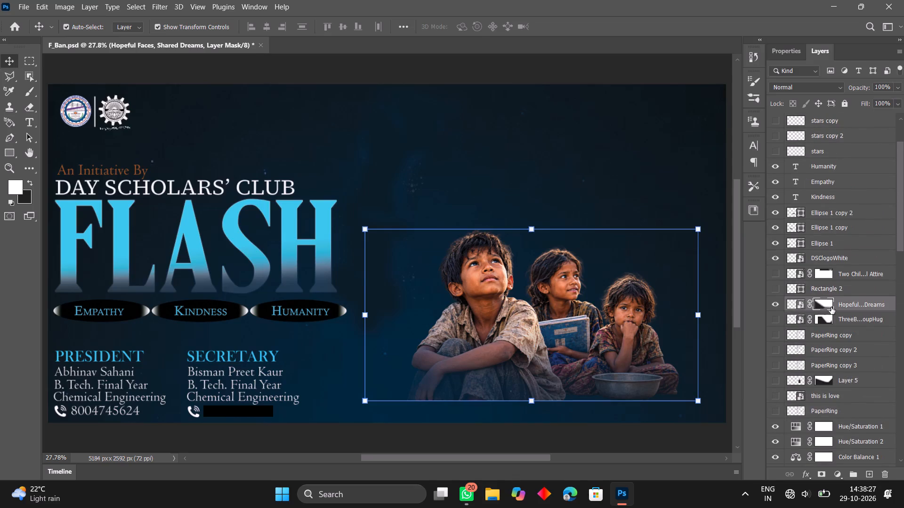
click(824, 305)
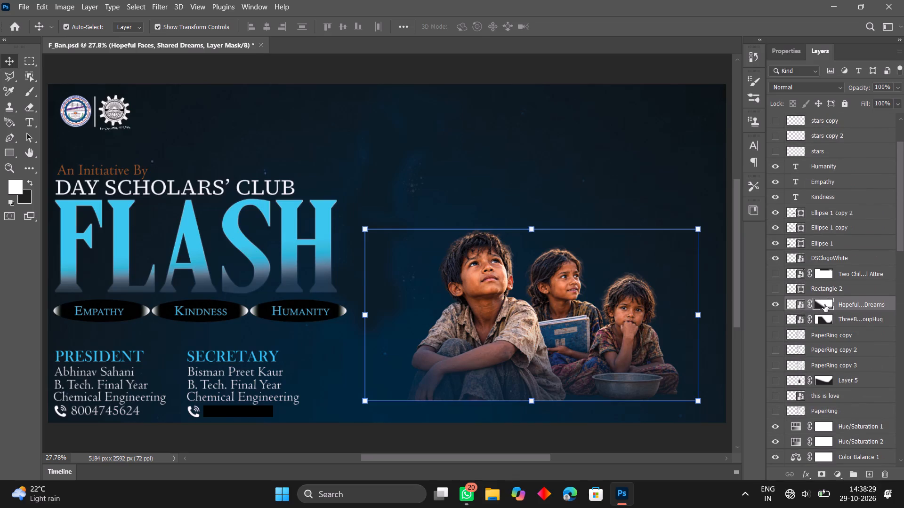
click(824, 305)
drag(825, 304, 889, 356)
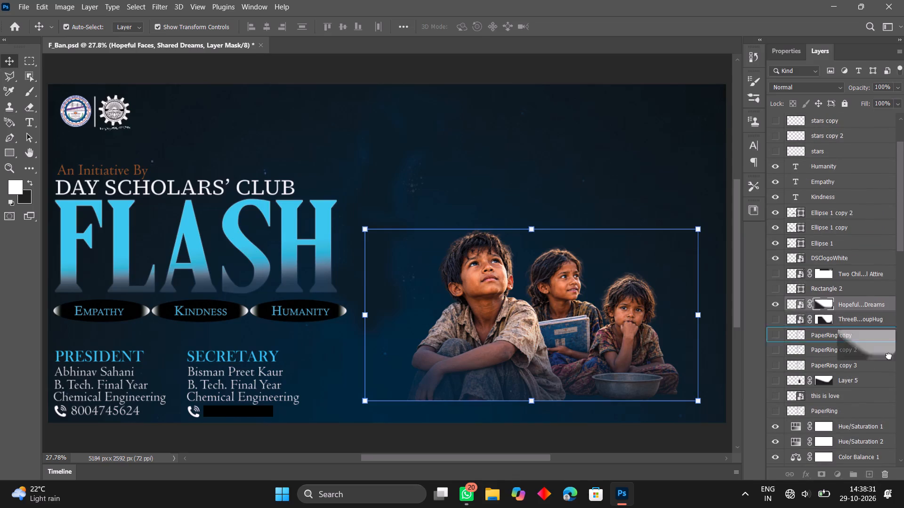
drag(889, 356, 887, 473)
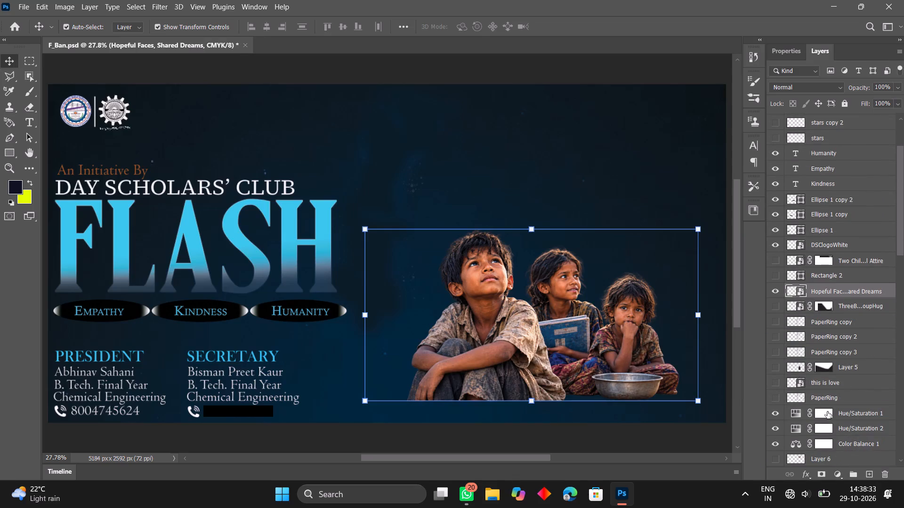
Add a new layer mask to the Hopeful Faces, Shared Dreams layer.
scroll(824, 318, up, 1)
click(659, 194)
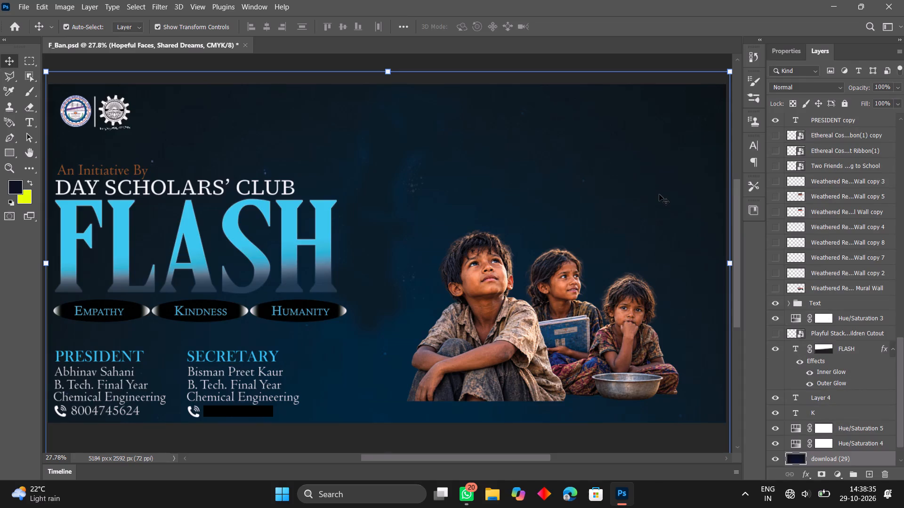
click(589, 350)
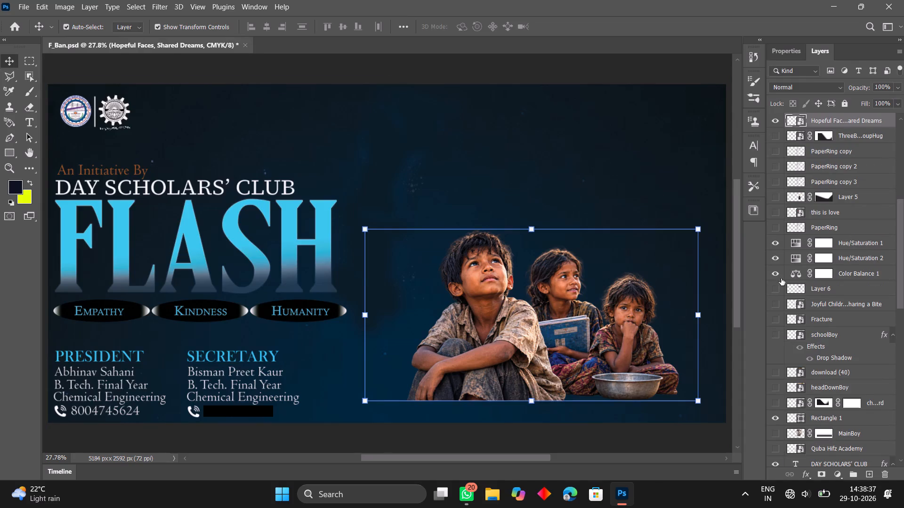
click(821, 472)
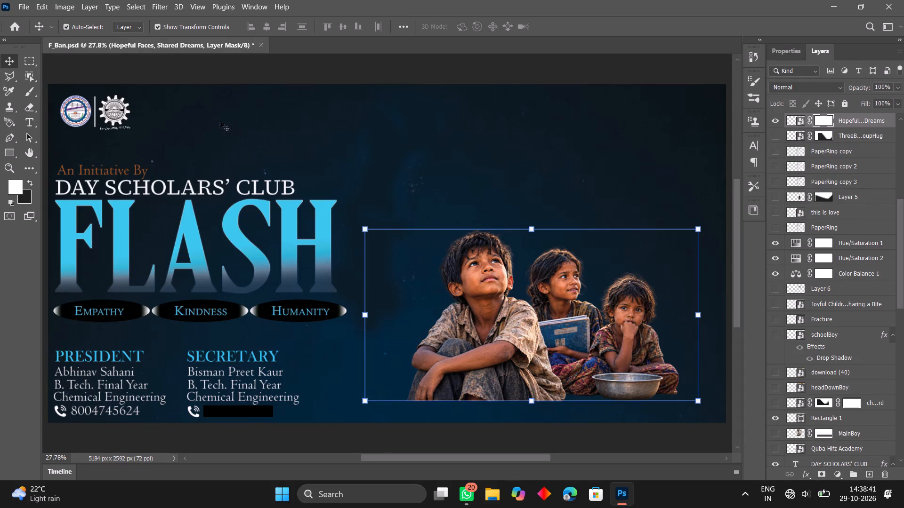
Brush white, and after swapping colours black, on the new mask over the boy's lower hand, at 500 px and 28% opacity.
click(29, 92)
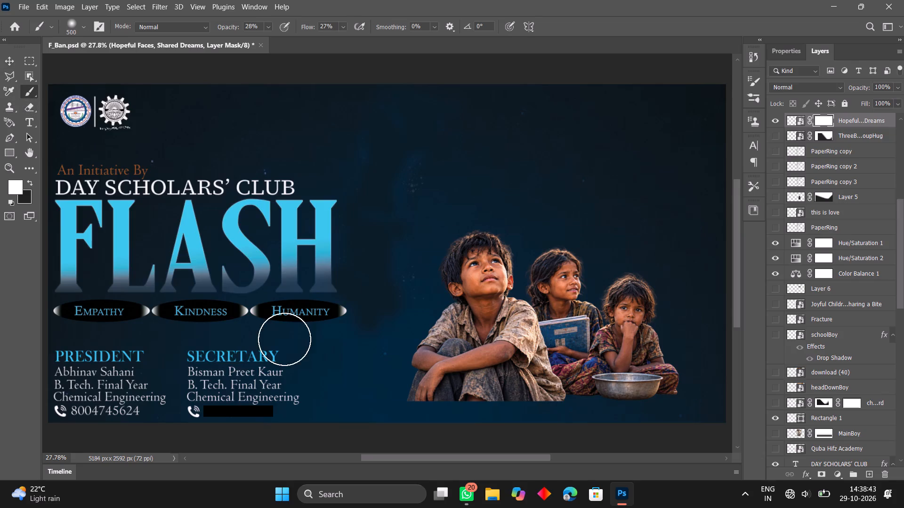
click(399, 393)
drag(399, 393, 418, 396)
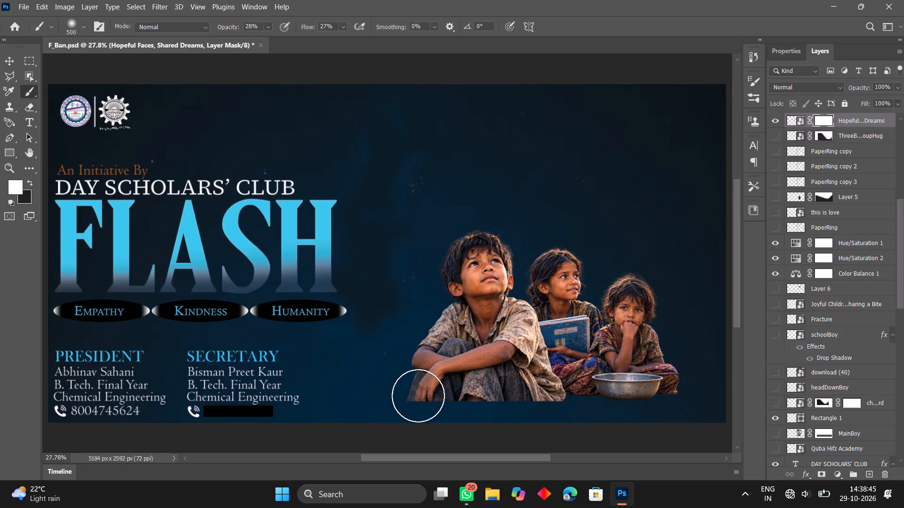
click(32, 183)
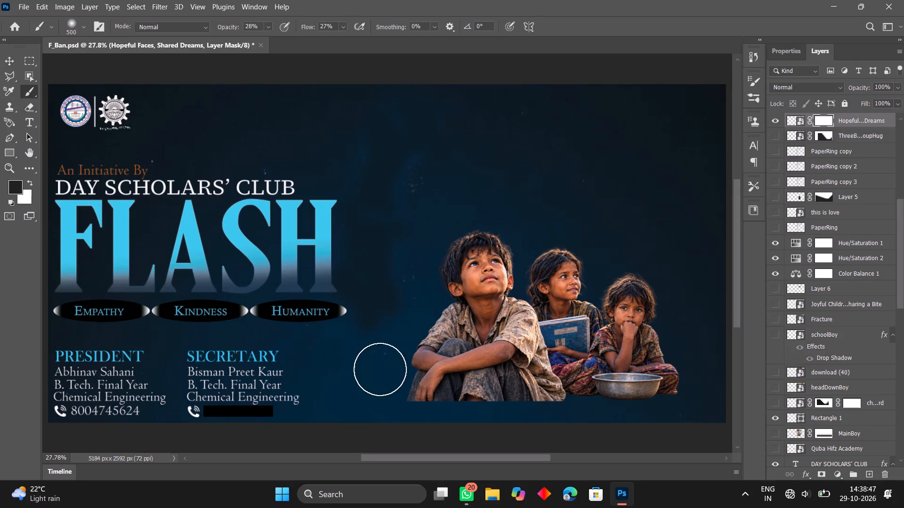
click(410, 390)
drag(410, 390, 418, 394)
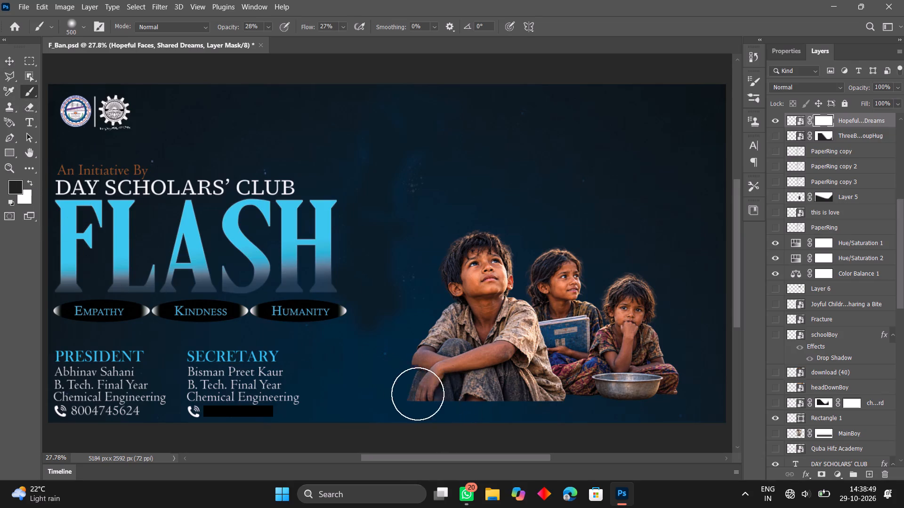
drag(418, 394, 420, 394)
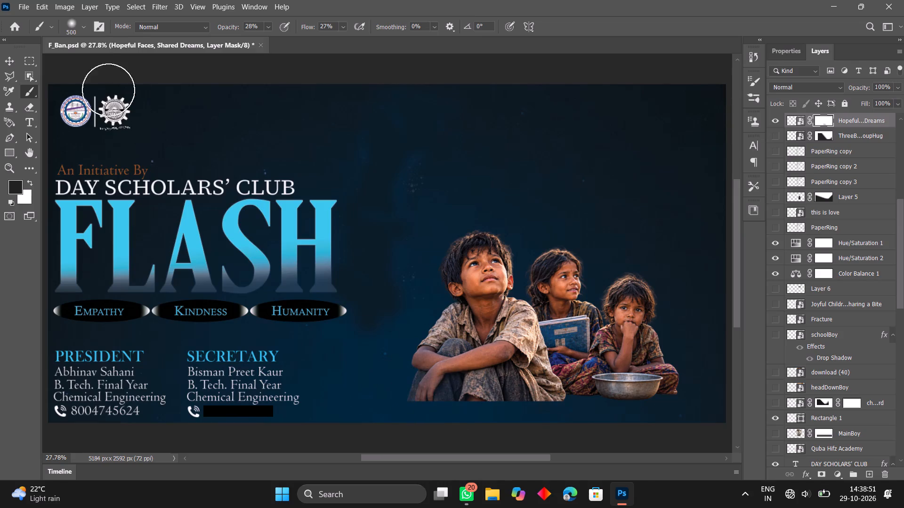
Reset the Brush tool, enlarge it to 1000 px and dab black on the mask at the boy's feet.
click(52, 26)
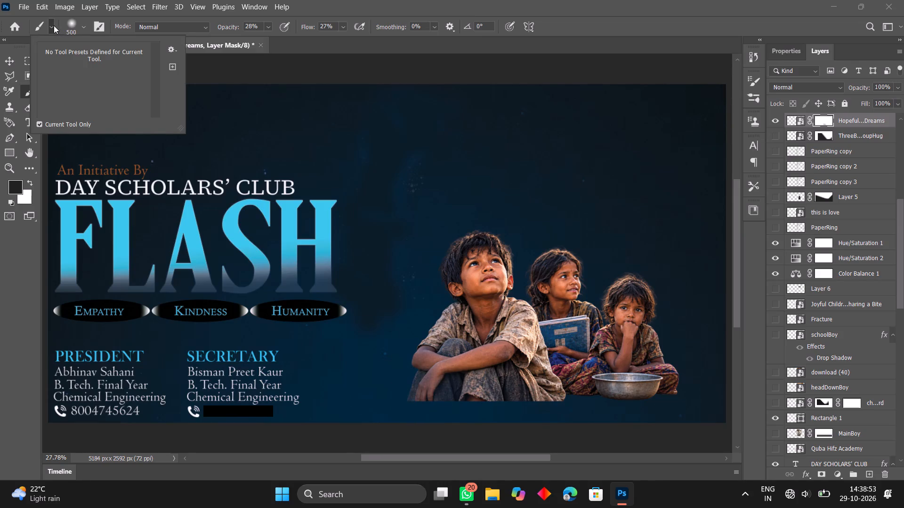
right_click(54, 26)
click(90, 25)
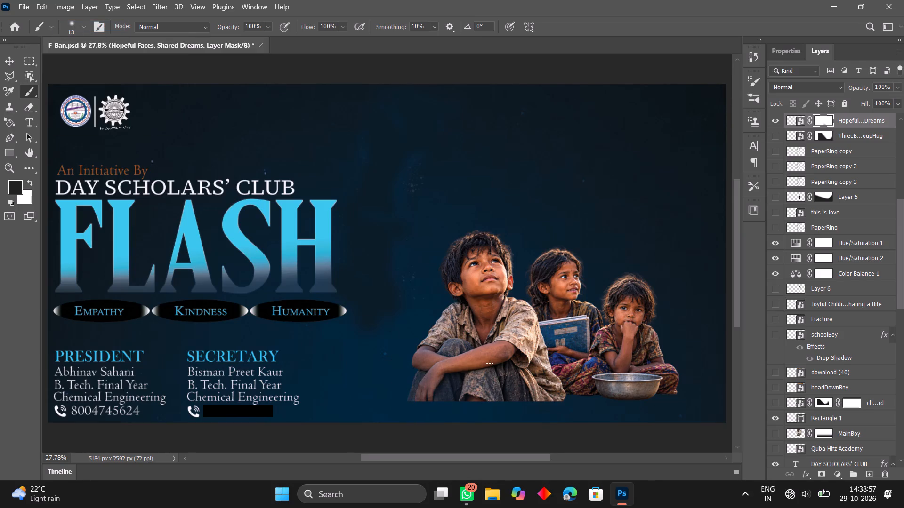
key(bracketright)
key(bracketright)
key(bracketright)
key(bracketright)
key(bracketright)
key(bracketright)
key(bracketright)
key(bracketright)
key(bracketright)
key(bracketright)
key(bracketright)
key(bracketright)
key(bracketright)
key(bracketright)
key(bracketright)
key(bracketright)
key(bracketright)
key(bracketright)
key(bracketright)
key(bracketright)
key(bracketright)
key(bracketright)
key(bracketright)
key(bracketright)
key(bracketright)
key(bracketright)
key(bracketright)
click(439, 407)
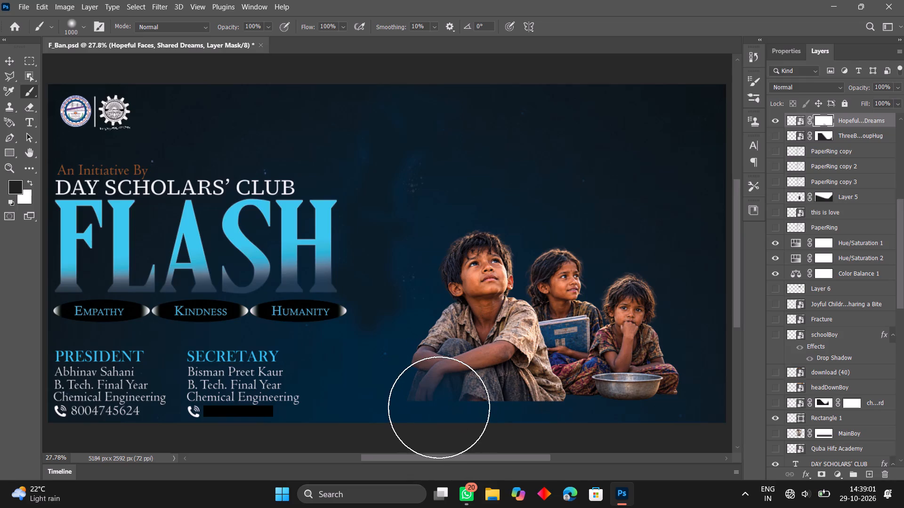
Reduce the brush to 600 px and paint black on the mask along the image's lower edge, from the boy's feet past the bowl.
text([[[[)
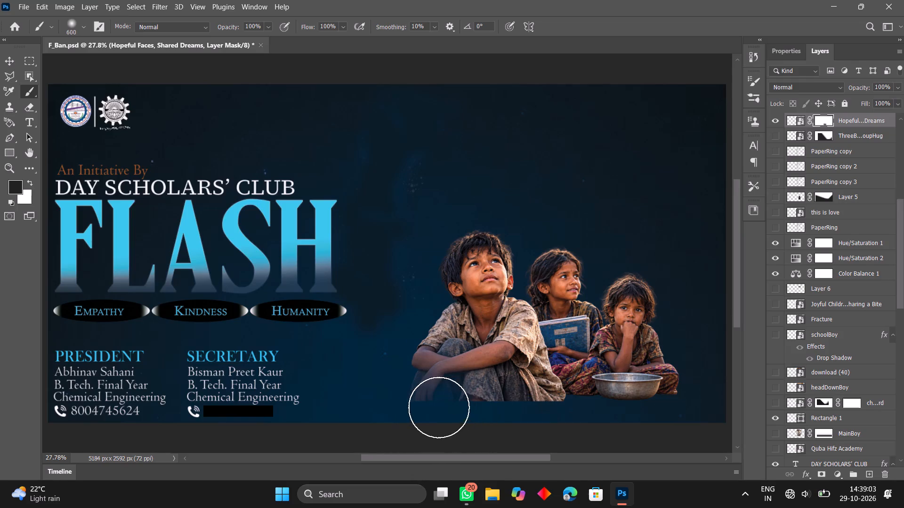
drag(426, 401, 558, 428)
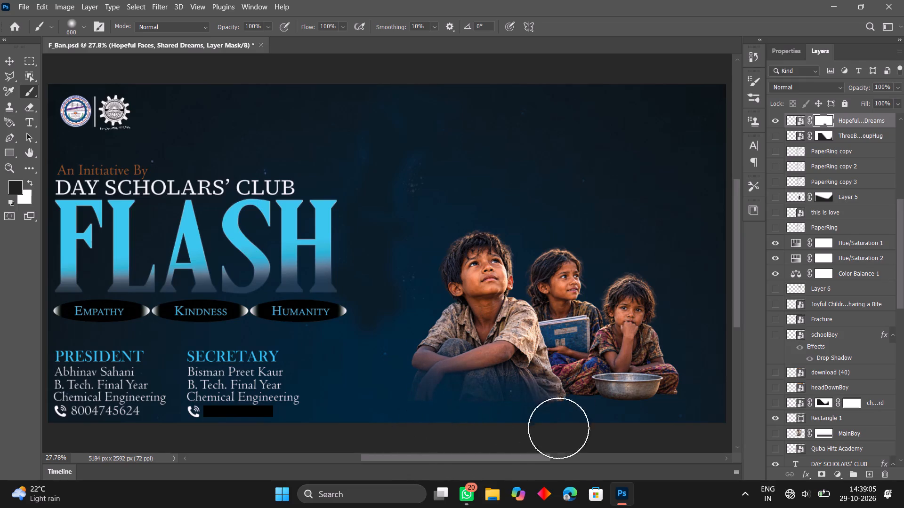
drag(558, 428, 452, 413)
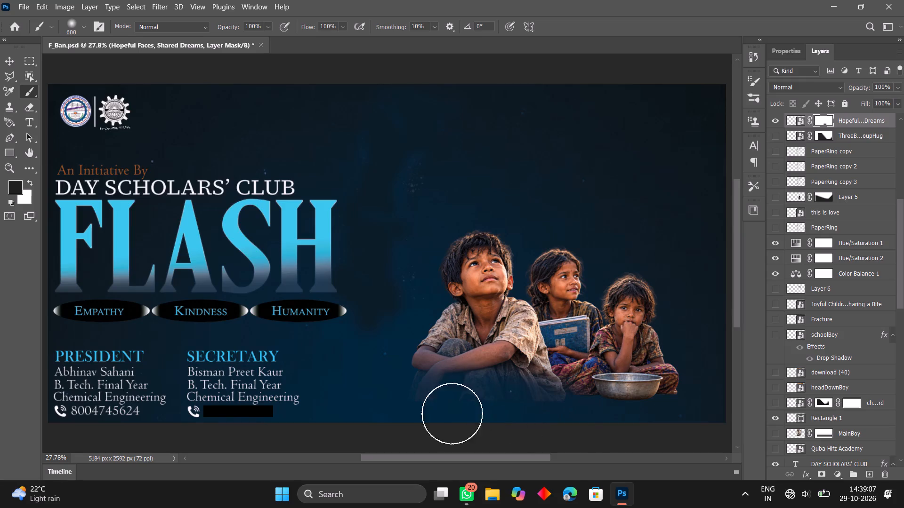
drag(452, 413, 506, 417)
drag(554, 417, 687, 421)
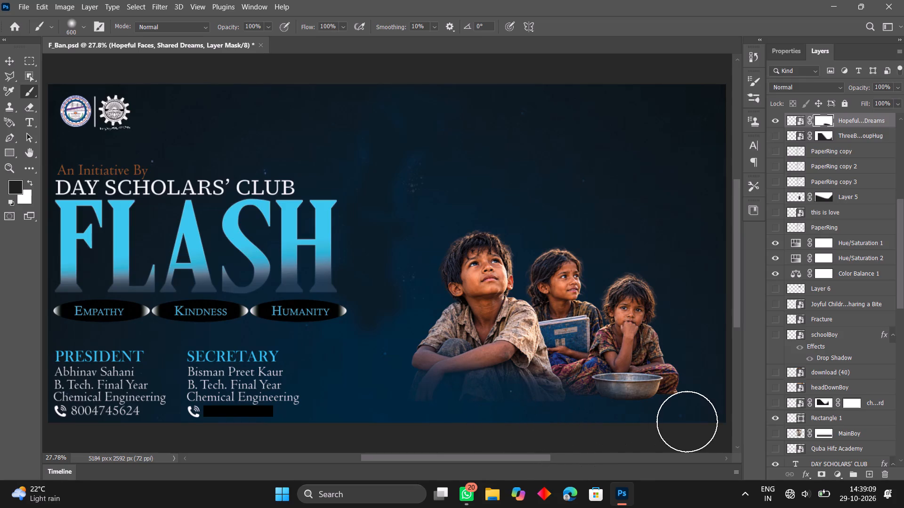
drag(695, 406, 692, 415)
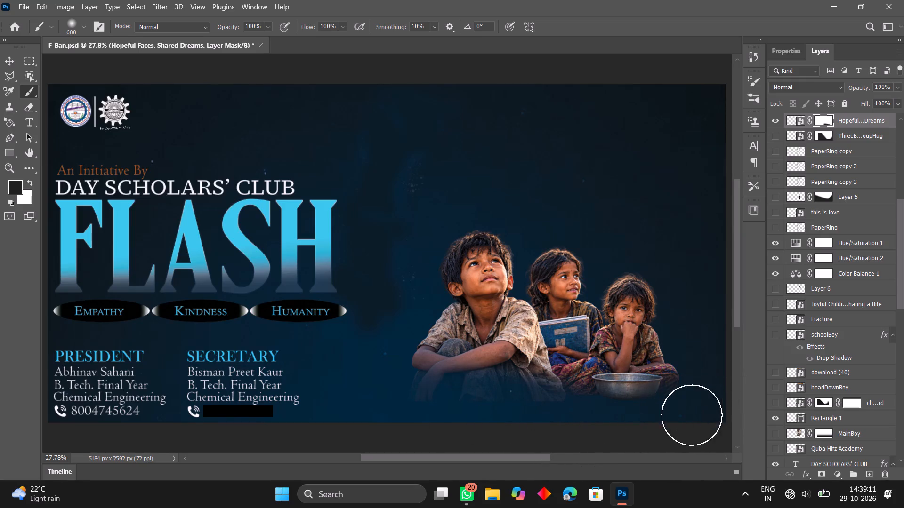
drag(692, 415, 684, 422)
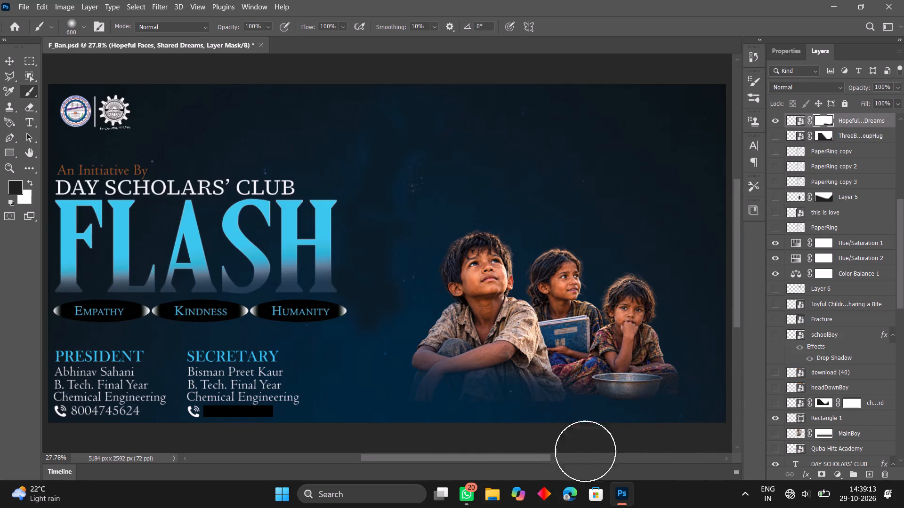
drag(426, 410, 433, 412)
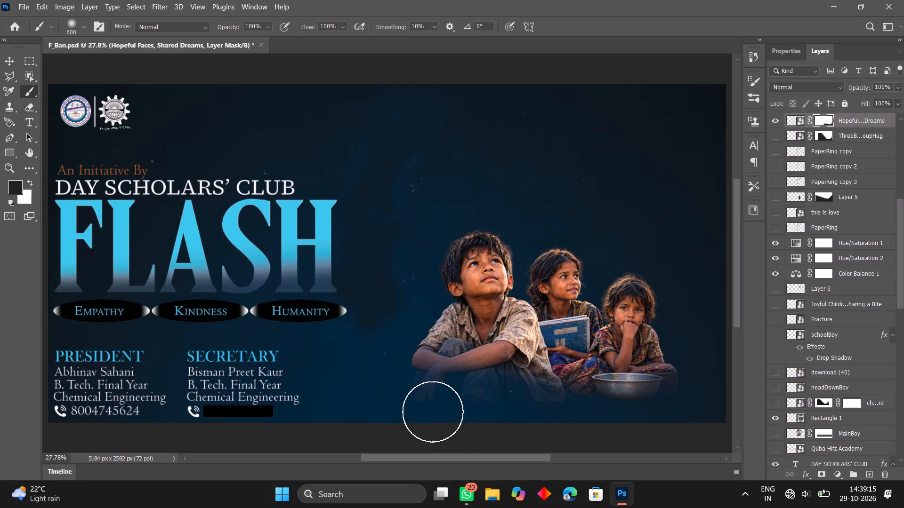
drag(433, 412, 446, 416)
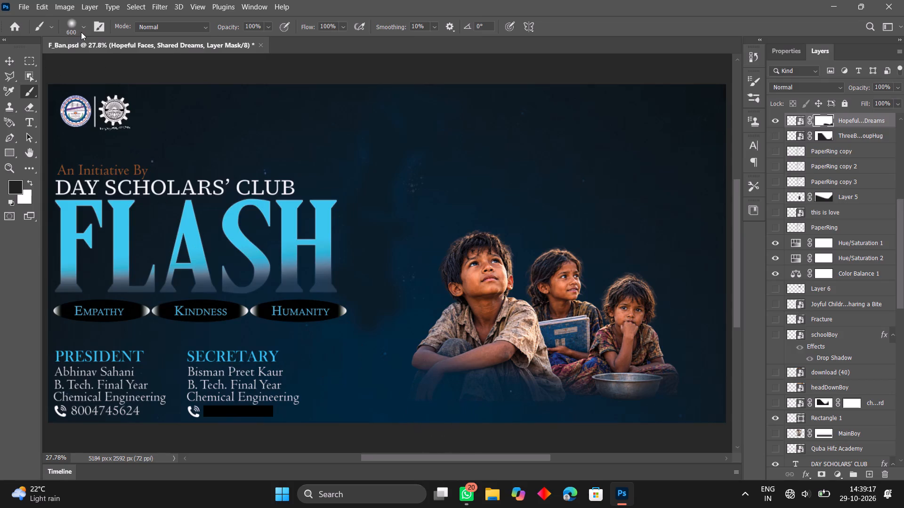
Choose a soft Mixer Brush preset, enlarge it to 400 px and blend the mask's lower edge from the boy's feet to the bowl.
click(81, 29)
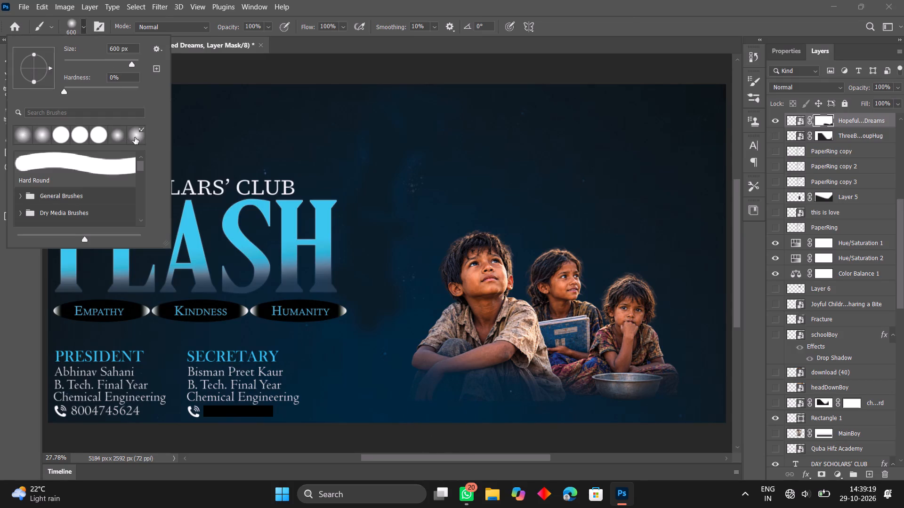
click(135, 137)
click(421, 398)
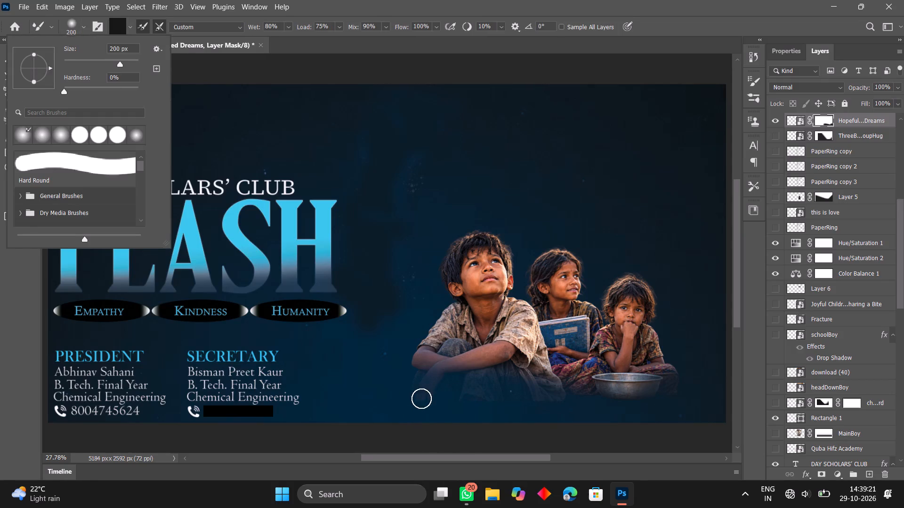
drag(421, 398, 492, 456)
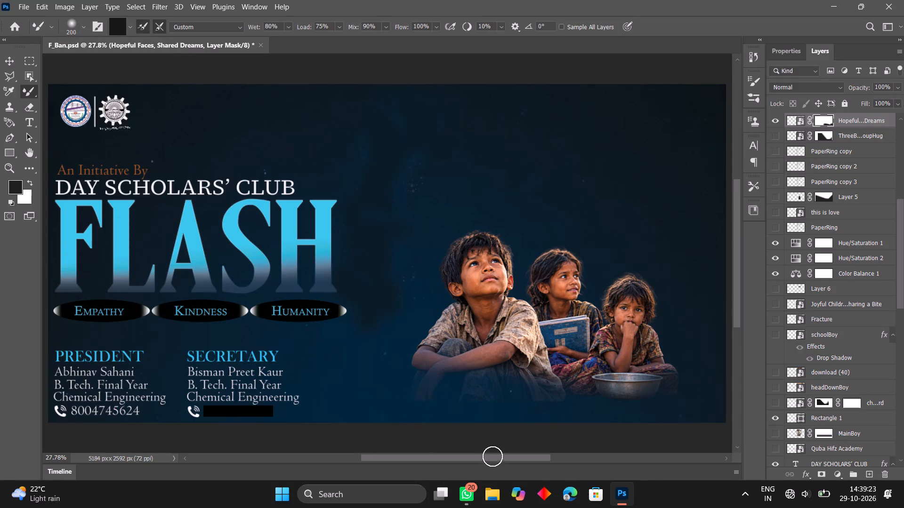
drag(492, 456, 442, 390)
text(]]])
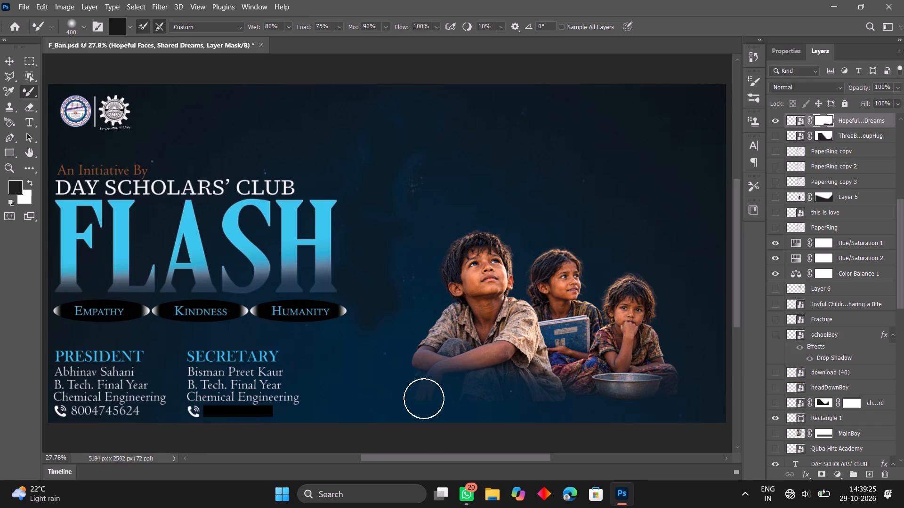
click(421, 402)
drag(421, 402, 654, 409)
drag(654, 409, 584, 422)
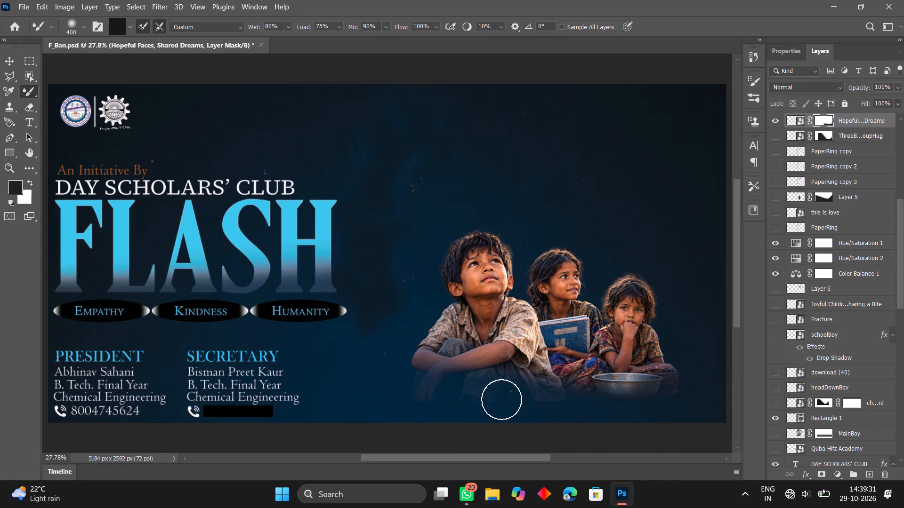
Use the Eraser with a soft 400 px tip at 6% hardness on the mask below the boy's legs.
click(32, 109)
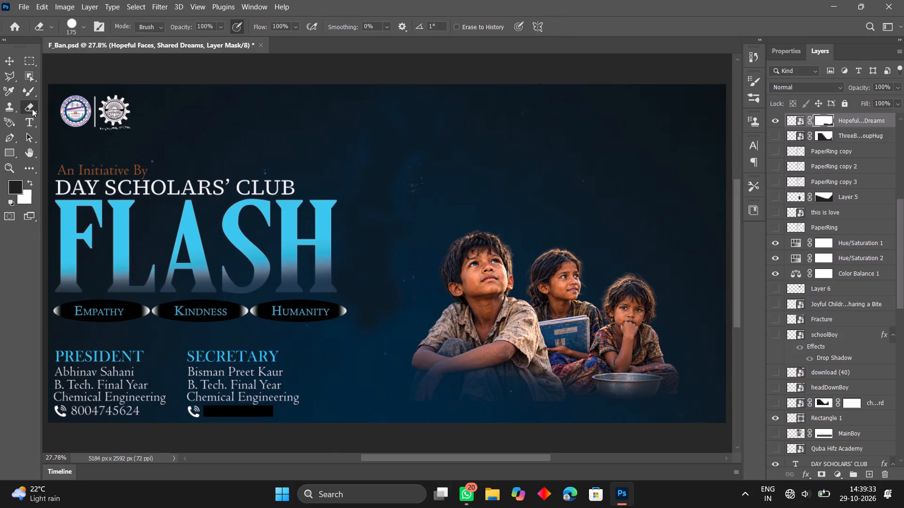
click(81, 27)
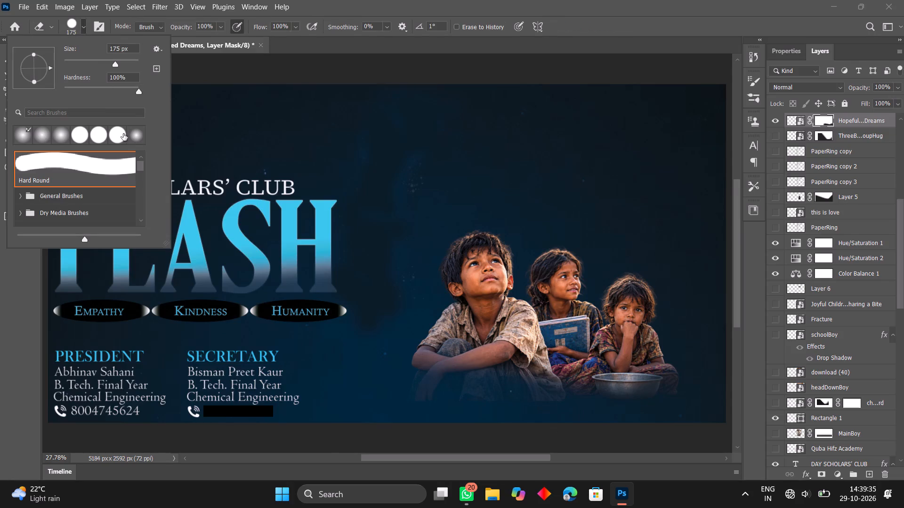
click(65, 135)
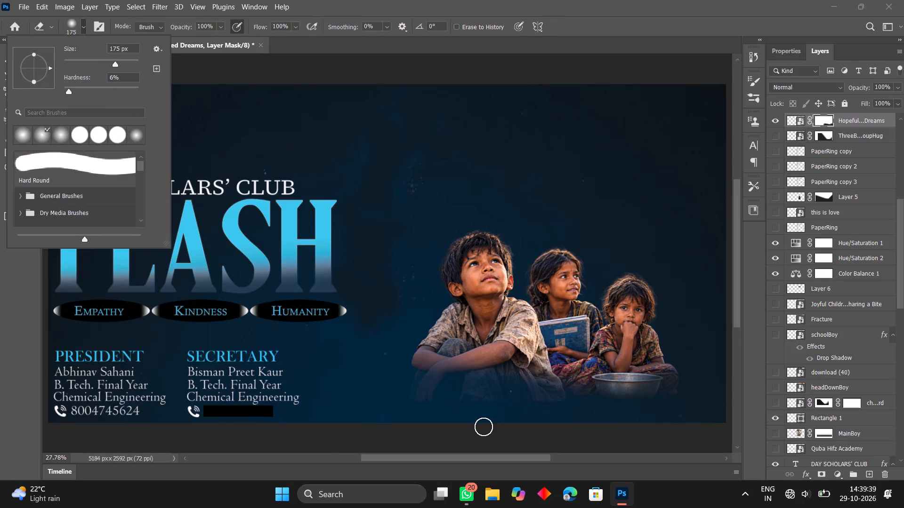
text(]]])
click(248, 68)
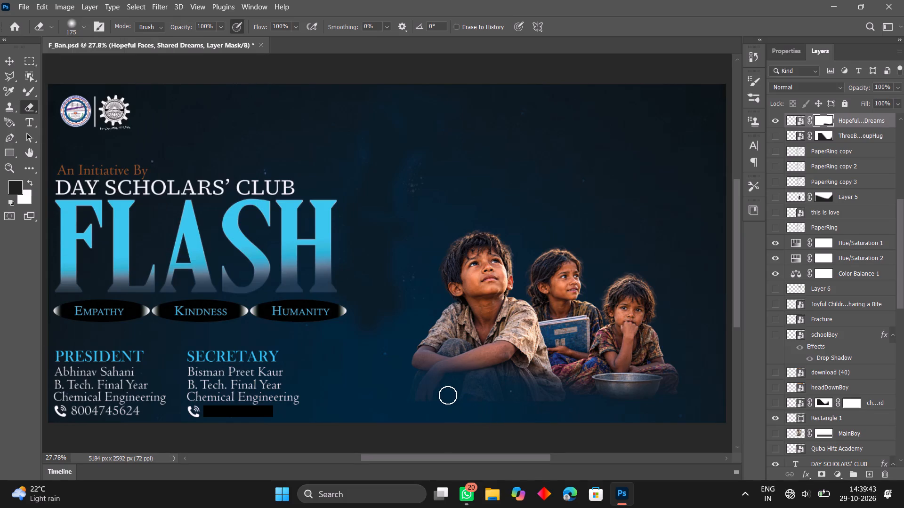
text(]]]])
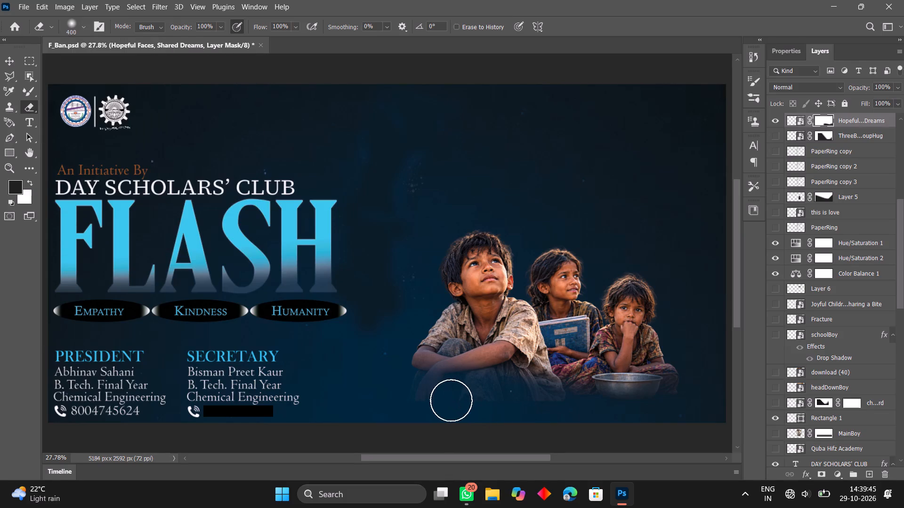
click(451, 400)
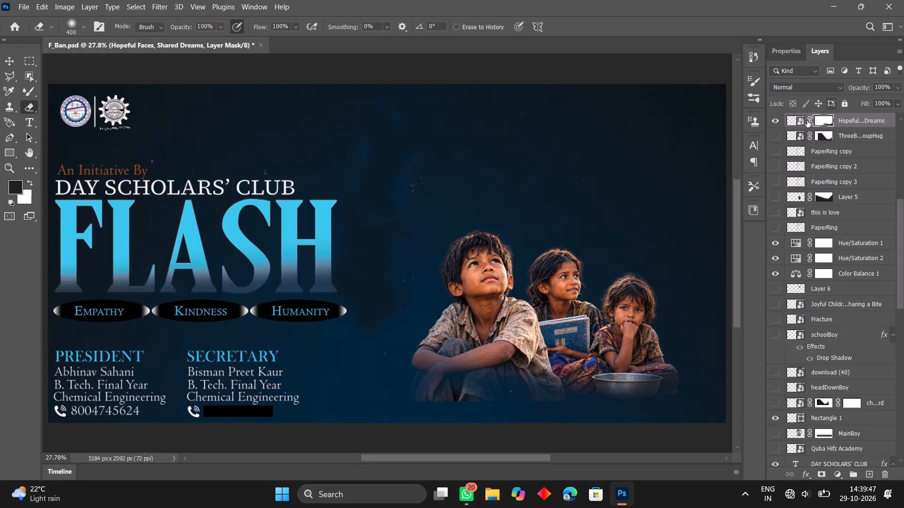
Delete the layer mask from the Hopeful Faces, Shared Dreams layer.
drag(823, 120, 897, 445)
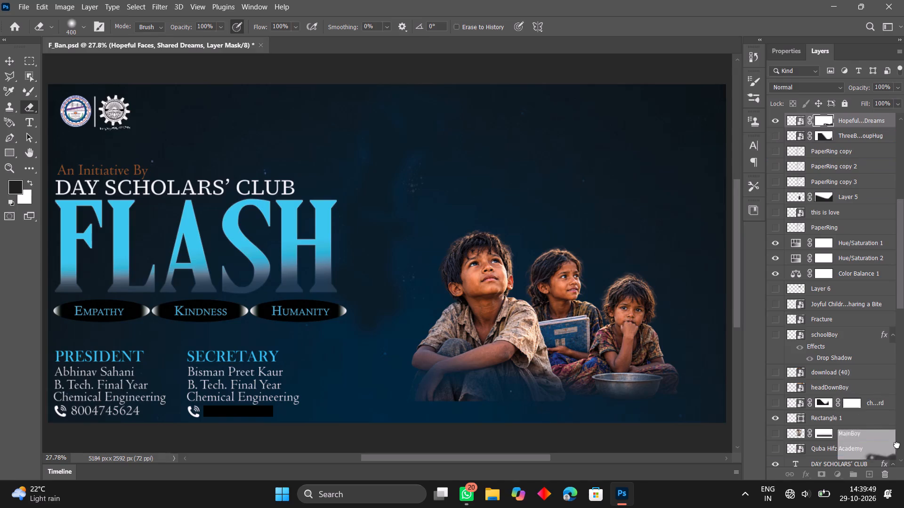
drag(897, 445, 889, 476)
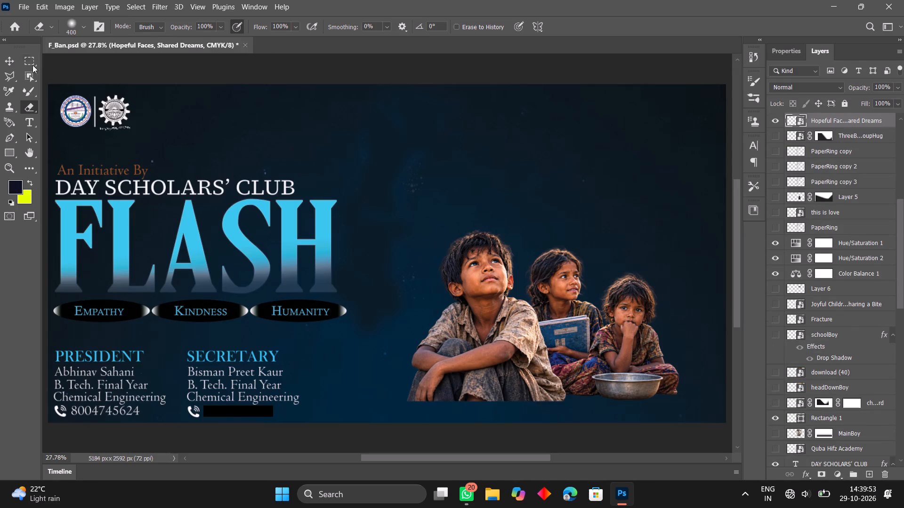
Add a new layer mask to the three-children image layer, Hopeful Faces, Shared Dreams.
click(11, 61)
click(572, 286)
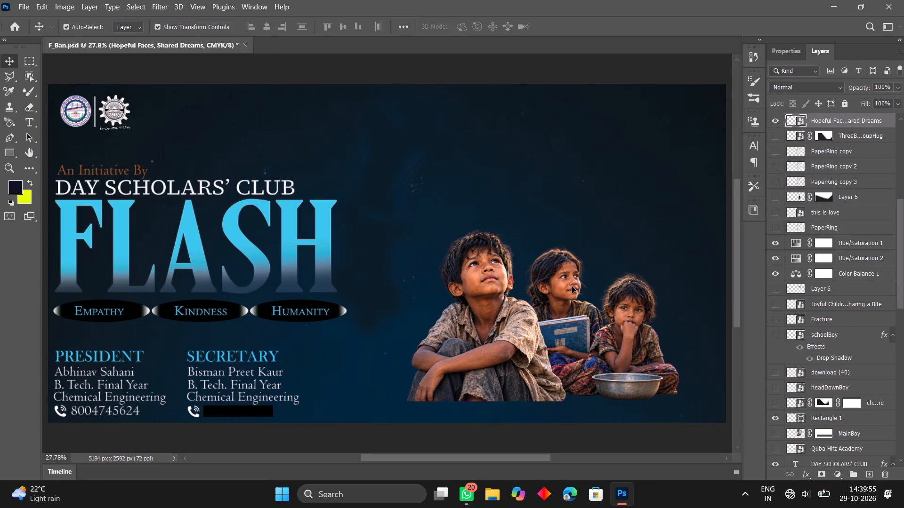
click(818, 476)
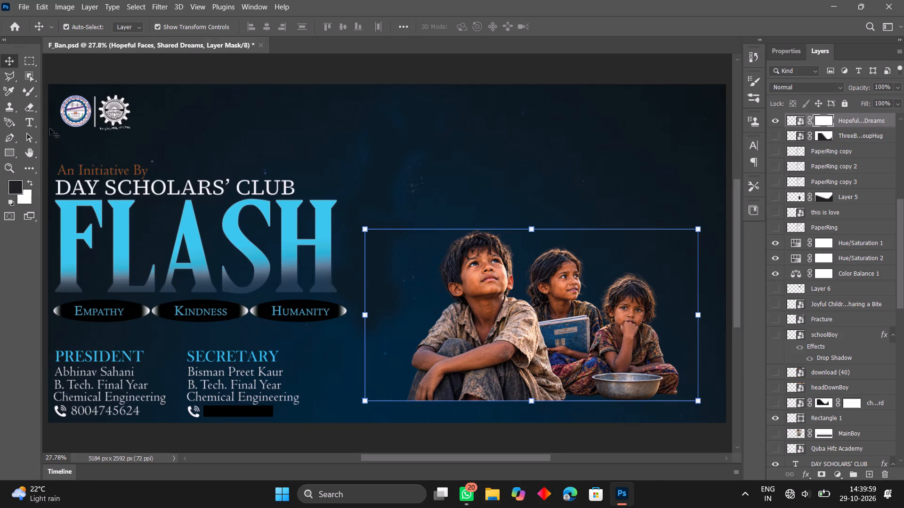
Swap the foreground and background colours and use the soft 400 px Eraser on the mask to fade the boy's feet.
right_click(33, 94)
click(70, 91)
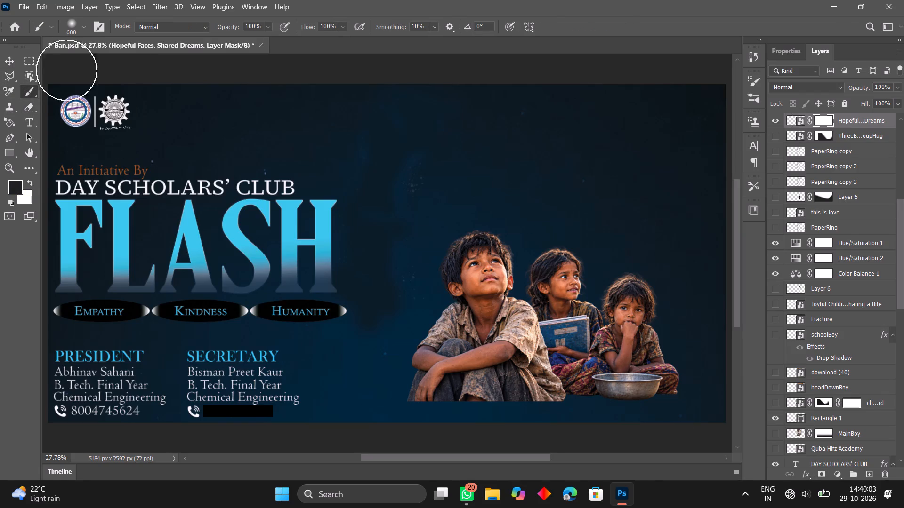
click(29, 108)
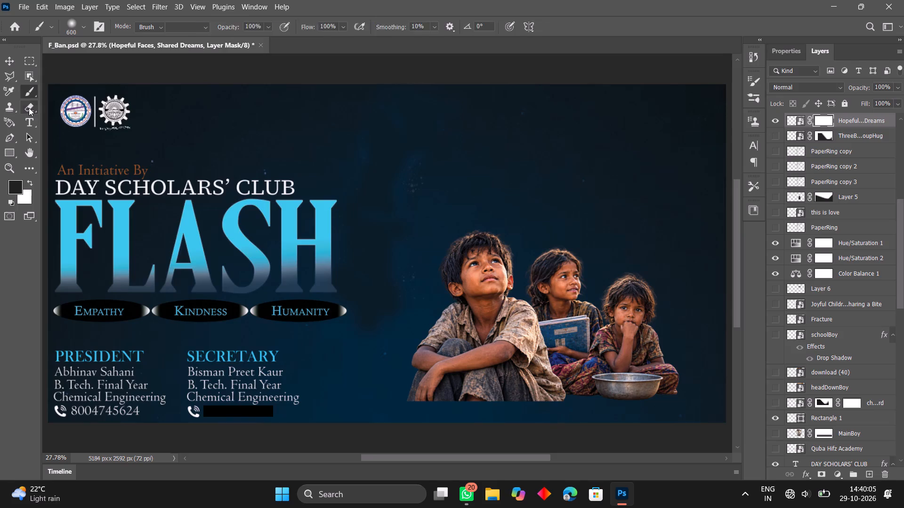
click(411, 404)
drag(411, 404, 420, 396)
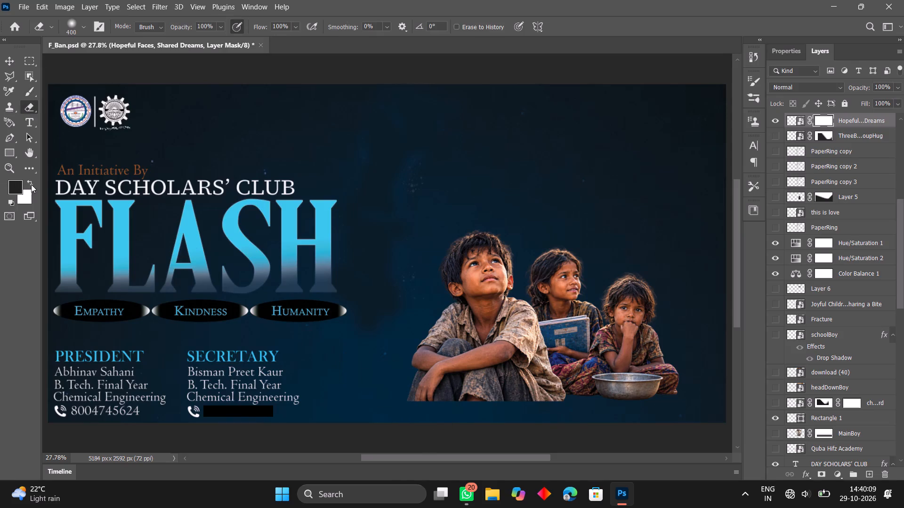
click(29, 182)
drag(405, 398, 422, 400)
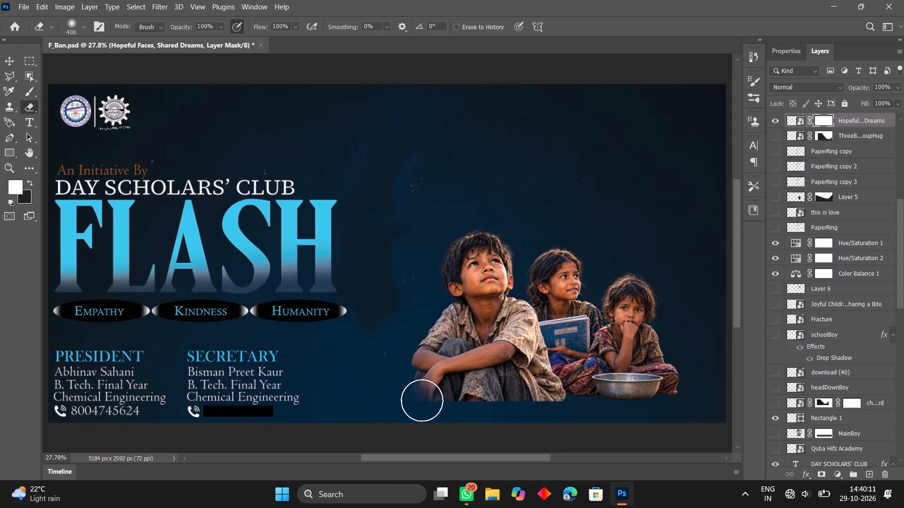
drag(422, 400, 505, 418)
Enlarge the Eraser to 800 px and fade the mask along the image's lower edge, from the boy's feet past the bowl.
key(bracketright)
key(bracketright)
key(bracketright)
key(bracketright)
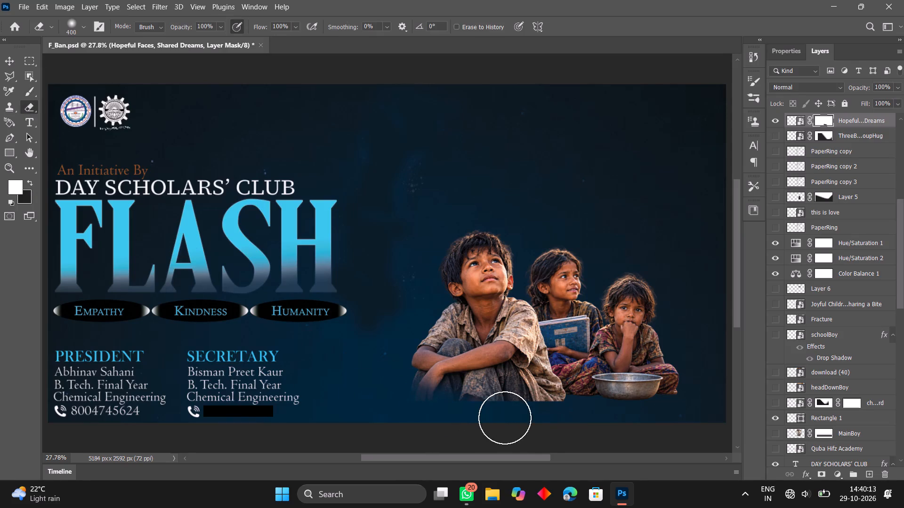
drag(487, 426, 440, 427)
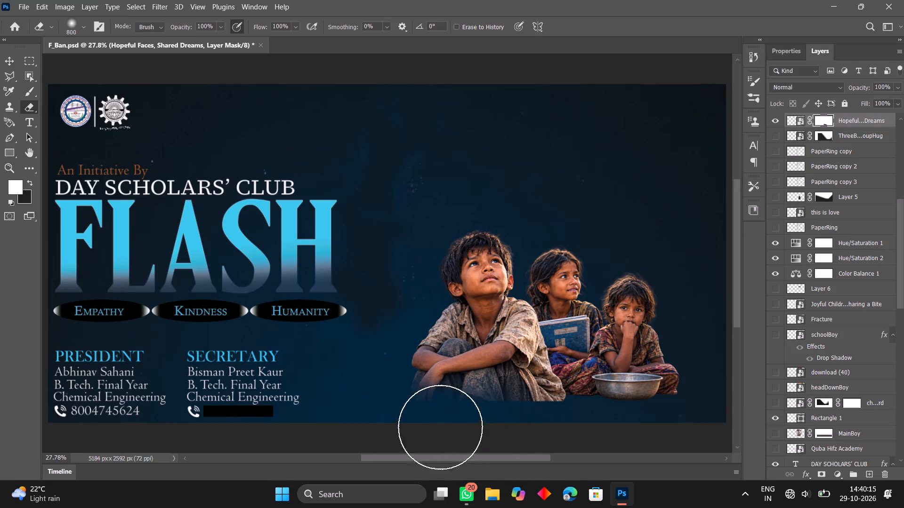
drag(440, 427, 459, 448)
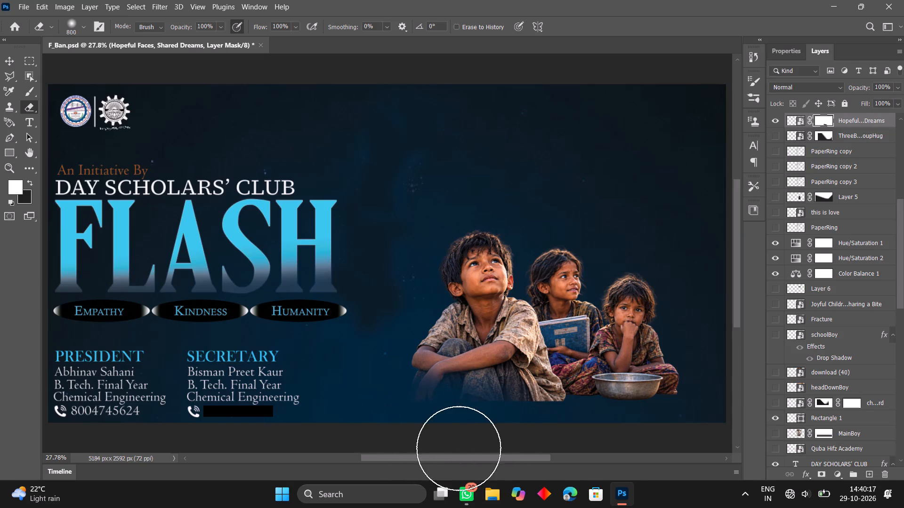
drag(427, 433, 649, 424)
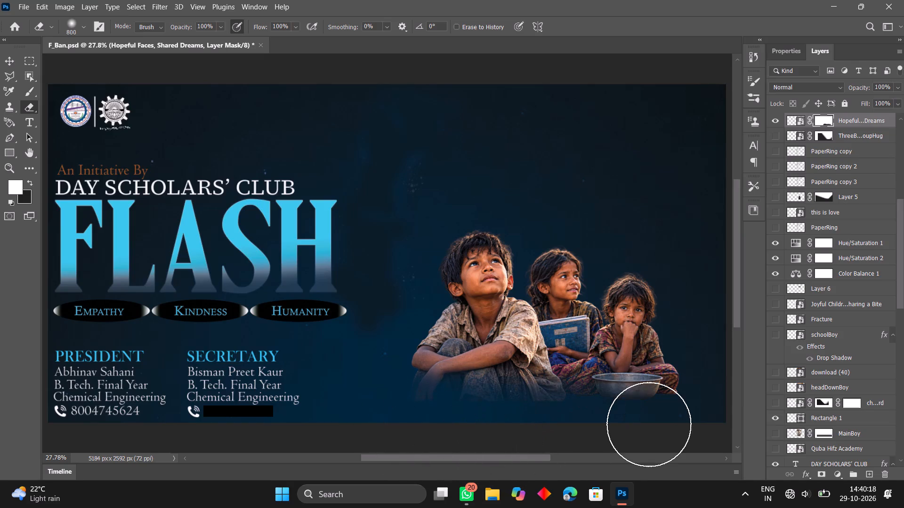
drag(649, 424, 595, 445)
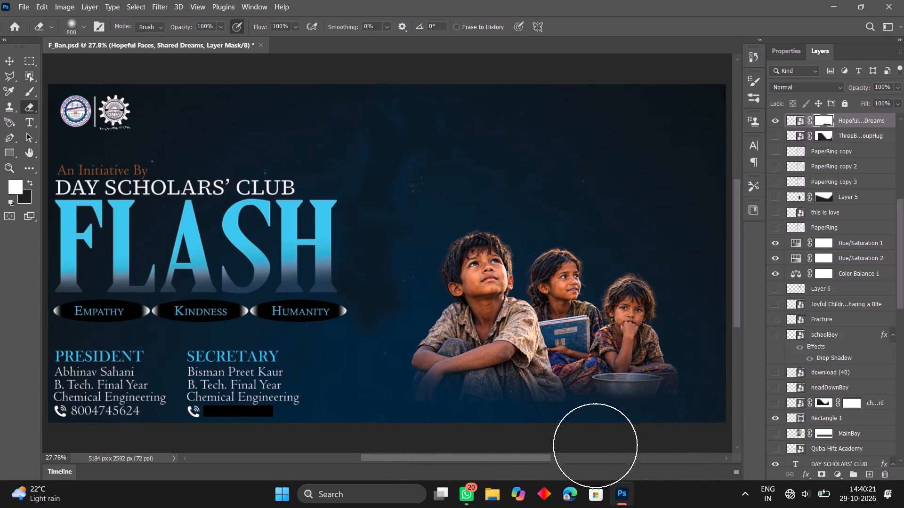
drag(595, 445, 432, 432)
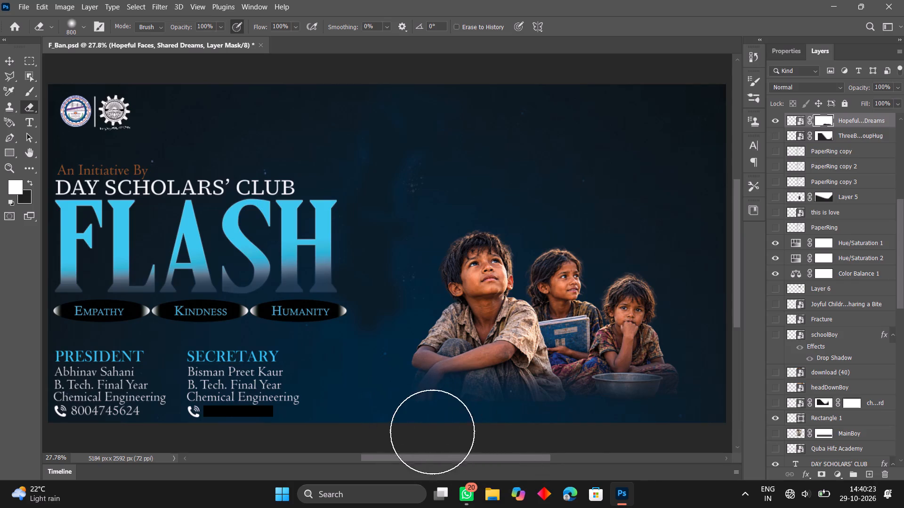
drag(432, 432, 633, 429)
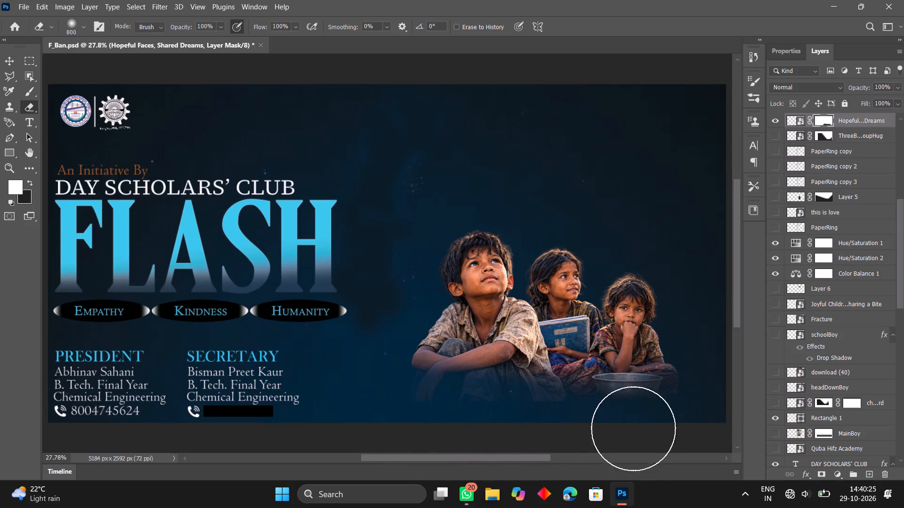
drag(633, 429, 691, 412)
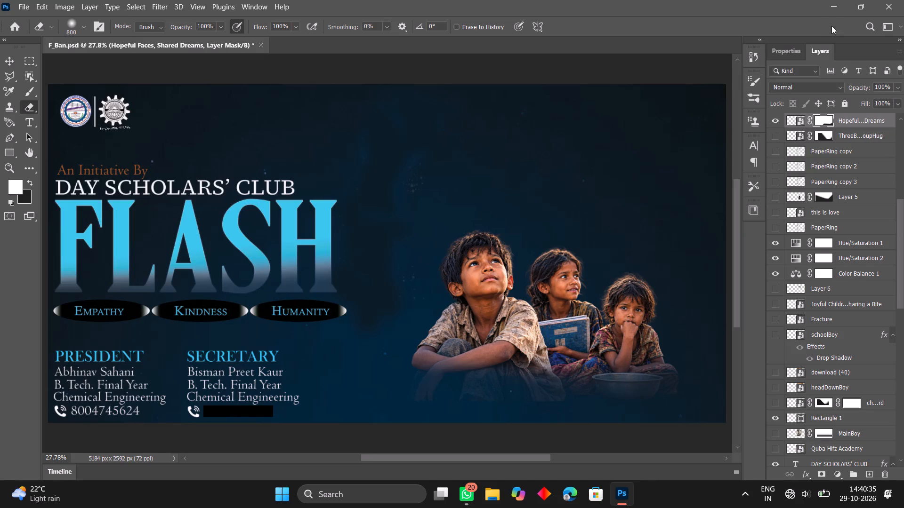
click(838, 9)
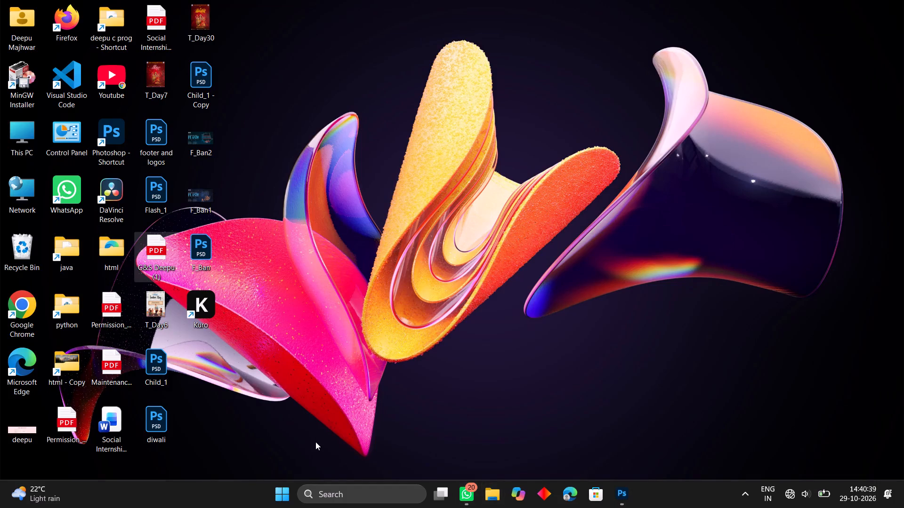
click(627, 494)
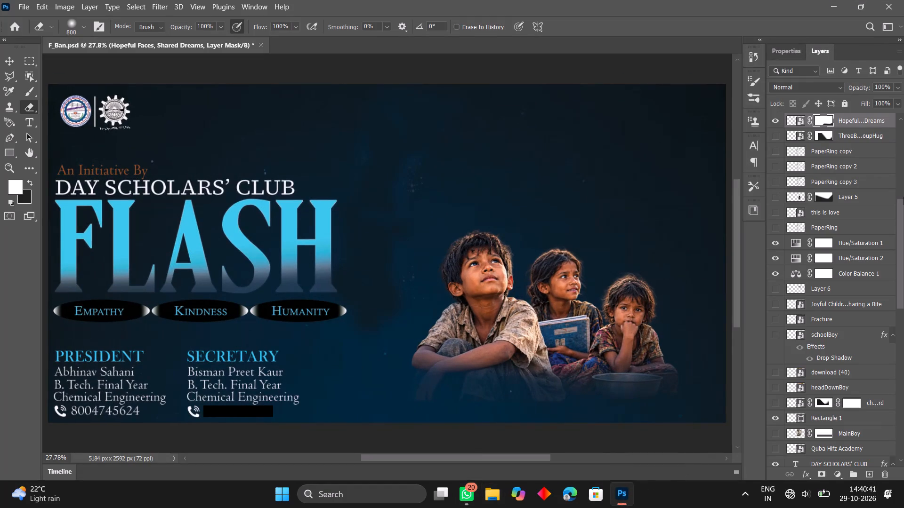
Add a Hue/Saturation adjustment layer above the background layer download (29), with Hue +3 and Saturation -2.
click(12, 62)
click(342, 133)
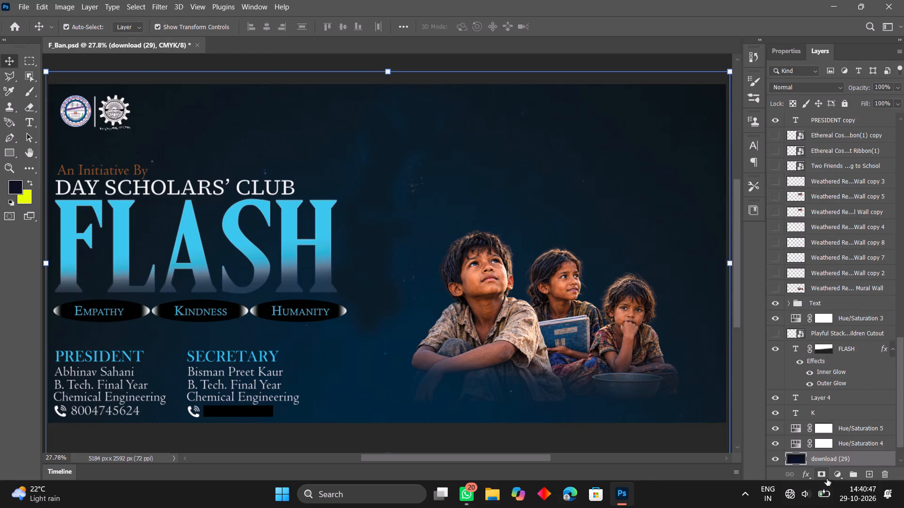
click(843, 479)
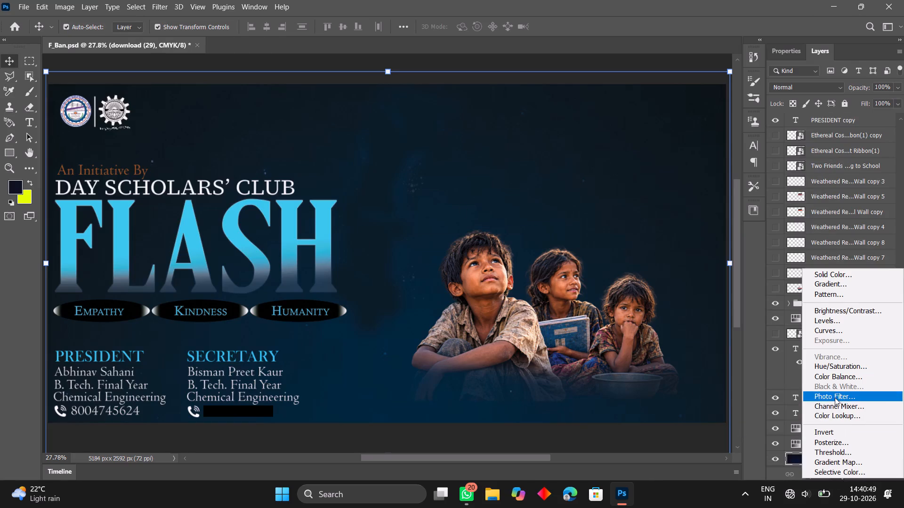
click(829, 366)
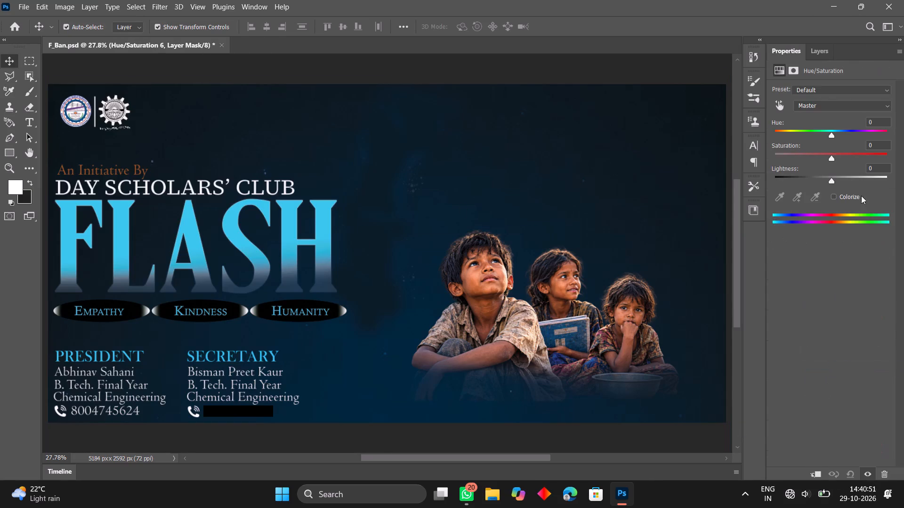
click(831, 135)
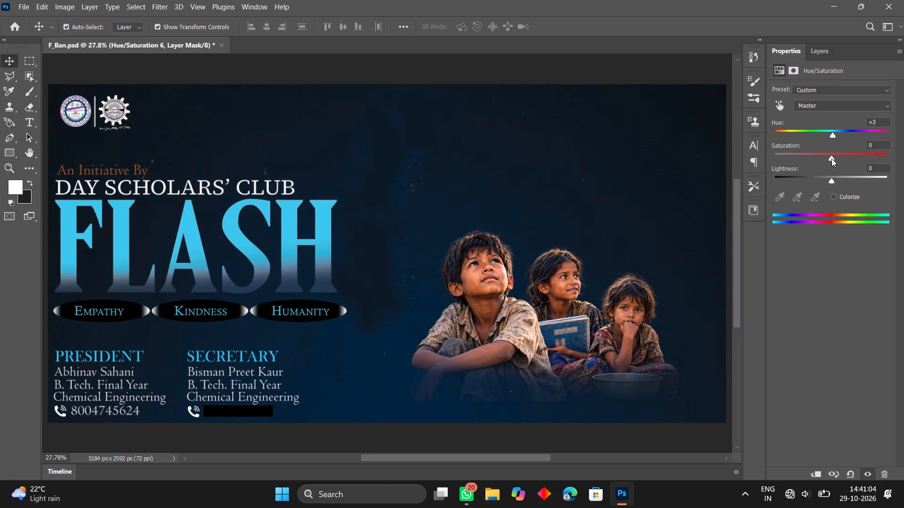
drag(832, 158, 763, 153)
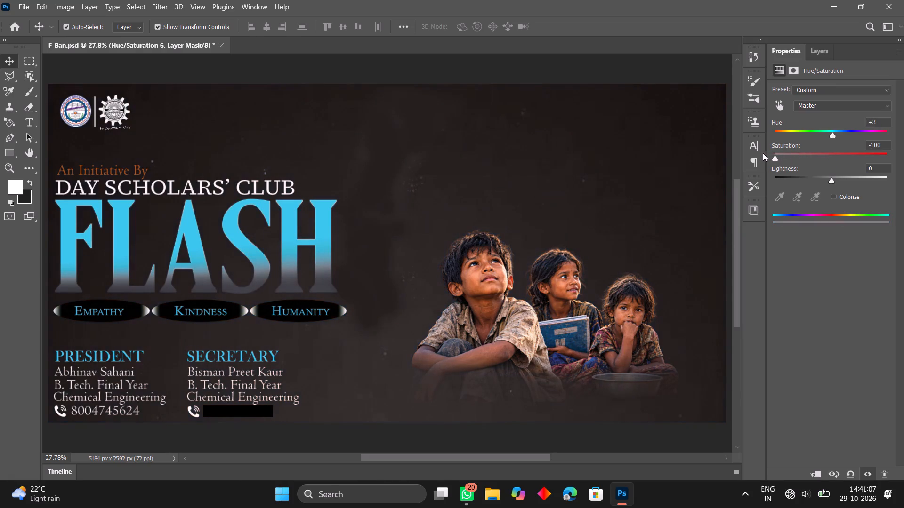
drag(763, 153, 831, 149)
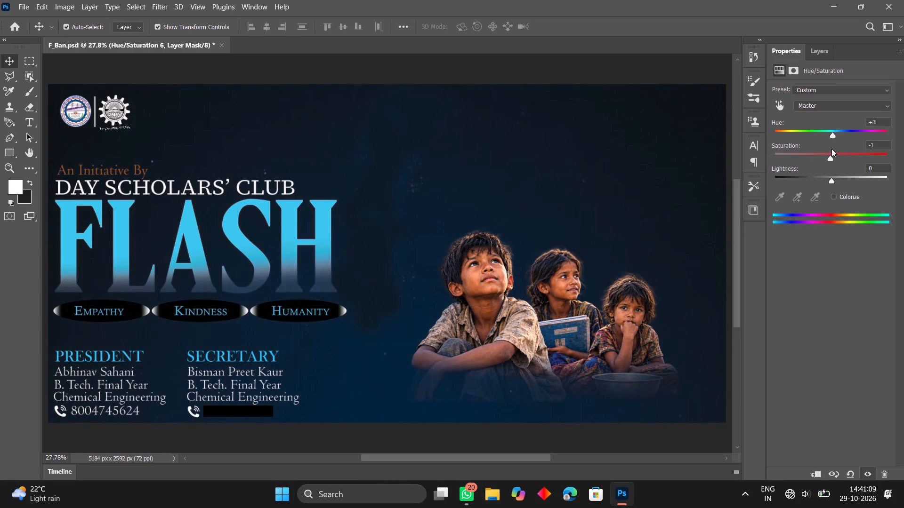
drag(831, 149, 831, 148)
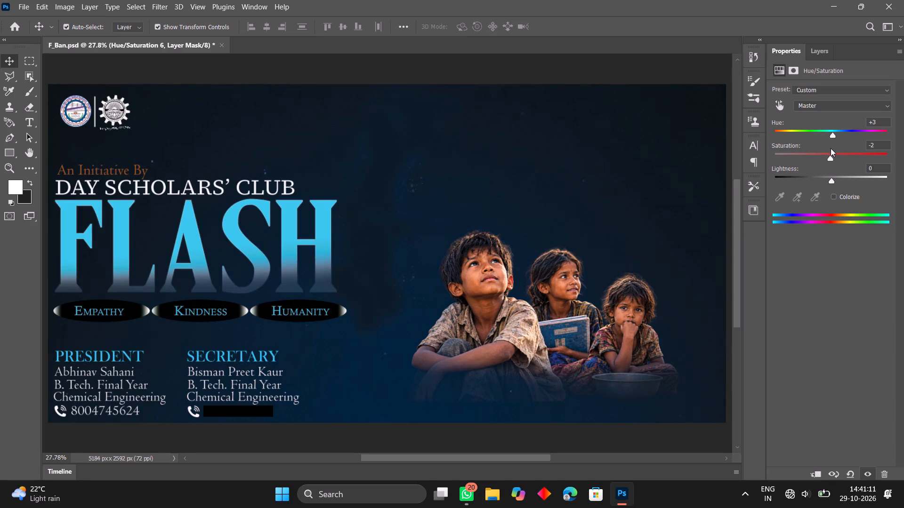
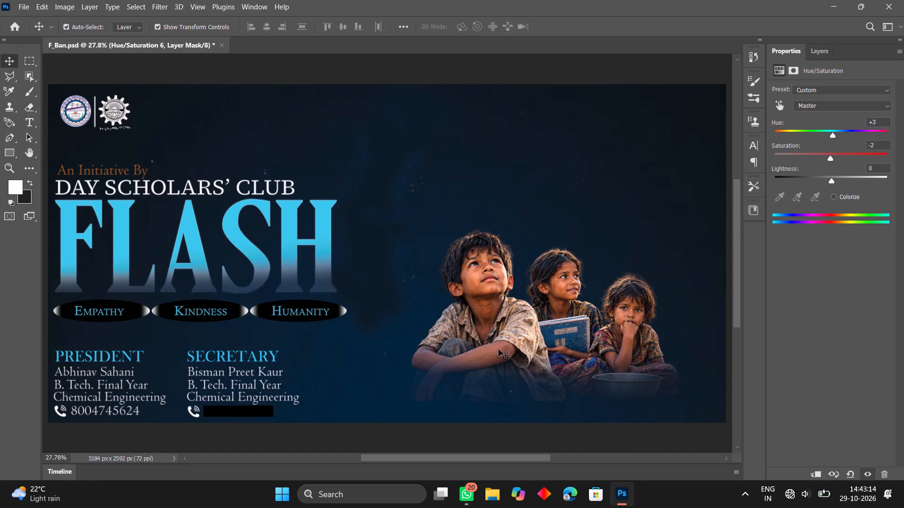
Look through the banner's whole layer stack, from Magical Blue Star Trail down to Background, checking which layers are shown or hidden.
click(817, 47)
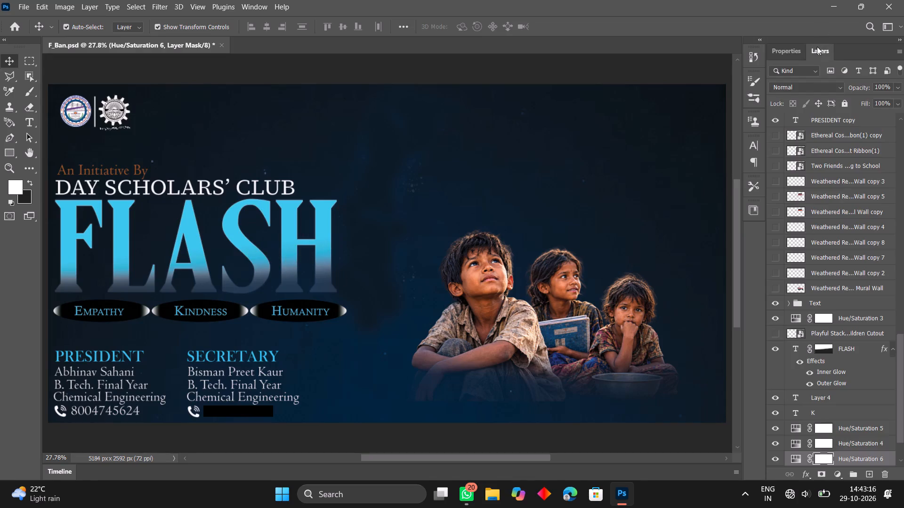
scroll(825, 194, up, 9)
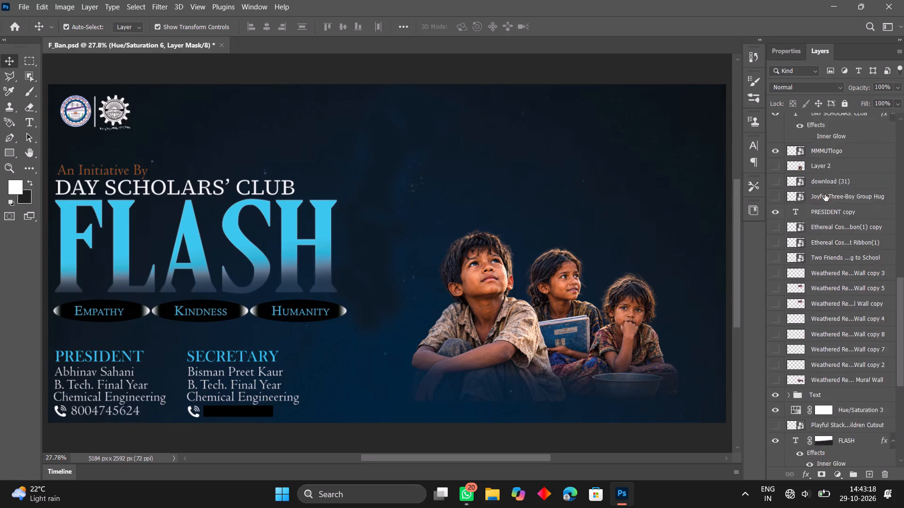
scroll(825, 194, up, 18)
scroll(825, 194, up, 4)
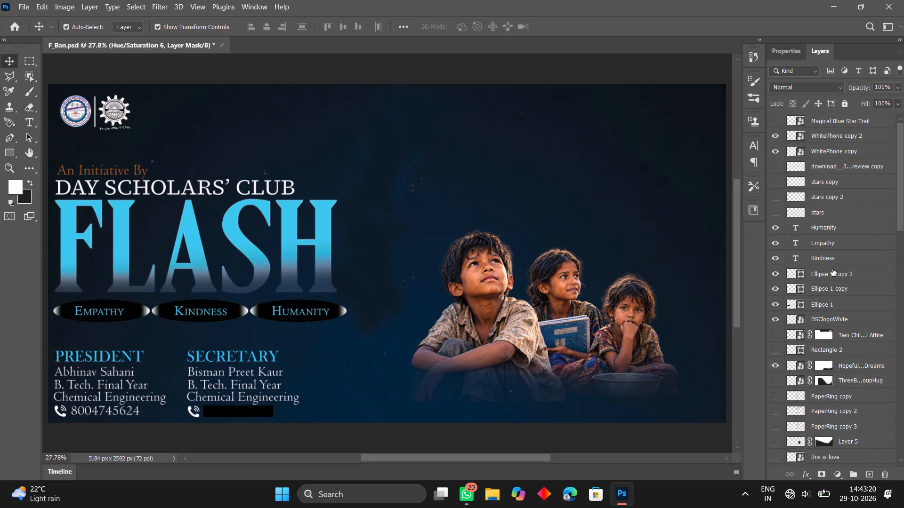
scroll(832, 269, down, 9)
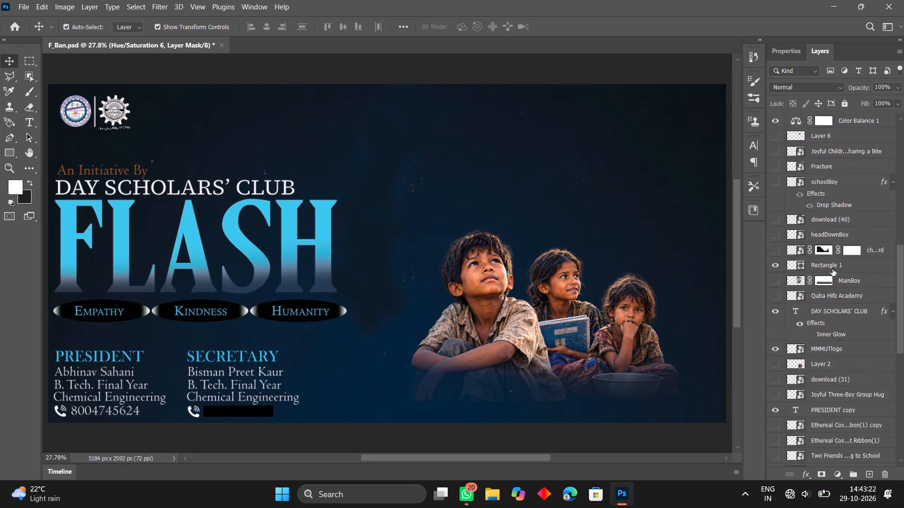
scroll(832, 269, down, 8)
scroll(832, 269, up, 1)
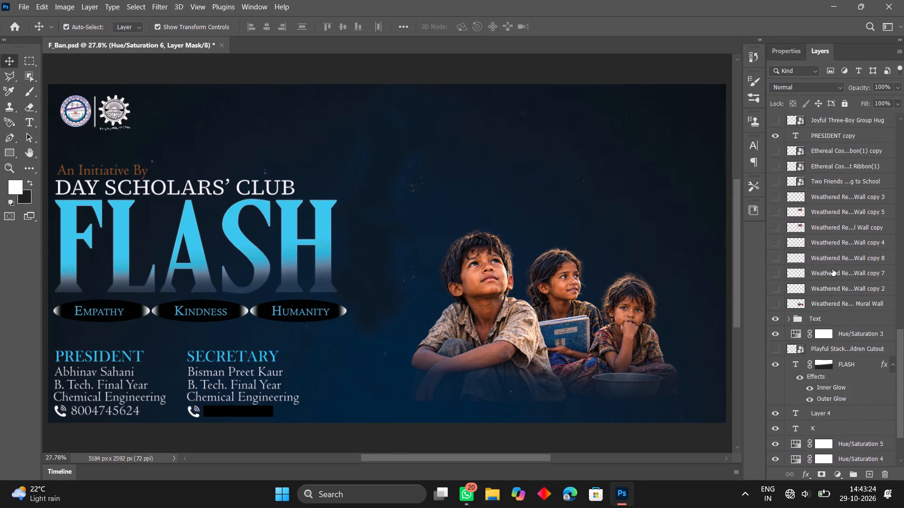
scroll(811, 232, up, 6)
scroll(811, 232, up, 16)
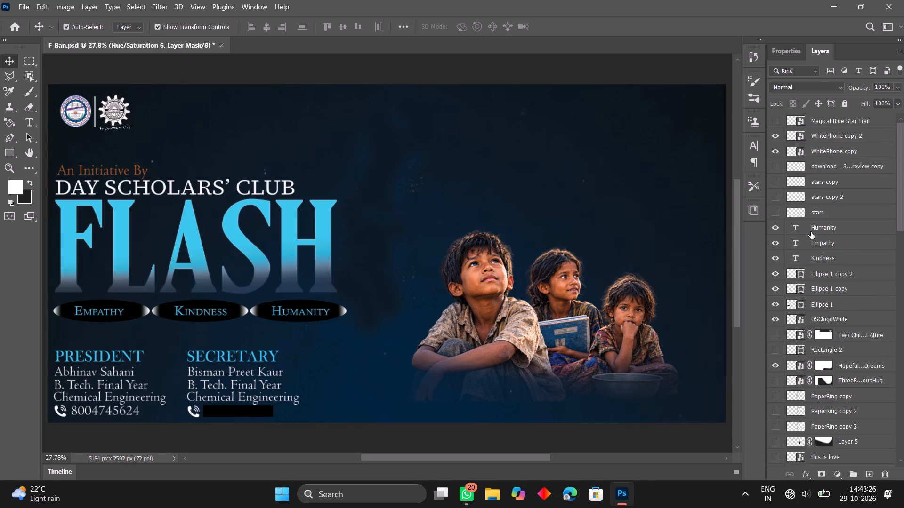
scroll(811, 232, up, 20)
scroll(811, 232, up, 20)
scroll(811, 232, up, 20)
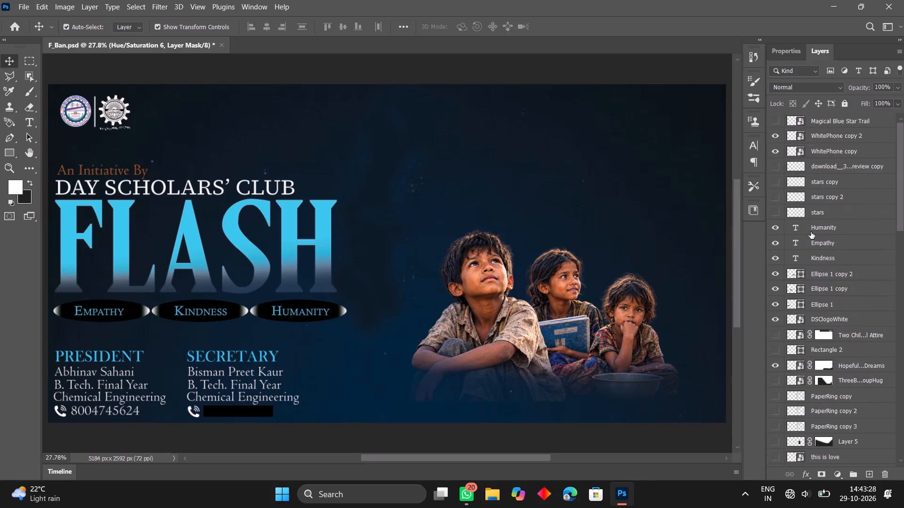
scroll(811, 232, up, 8)
scroll(811, 232, up, 20)
scroll(811, 232, up, 20)
scroll(811, 232, up, 20)
scroll(811, 232, down, 1)
scroll(811, 232, up, 18)
scroll(811, 232, up, 16)
scroll(837, 160, up, 14)
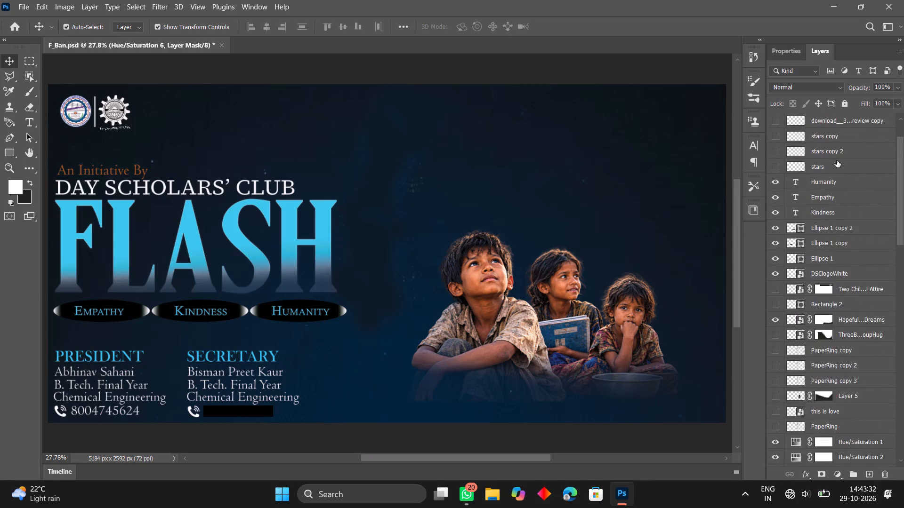
scroll(837, 160, up, 20)
scroll(837, 160, up, 20)
scroll(837, 160, up, 20)
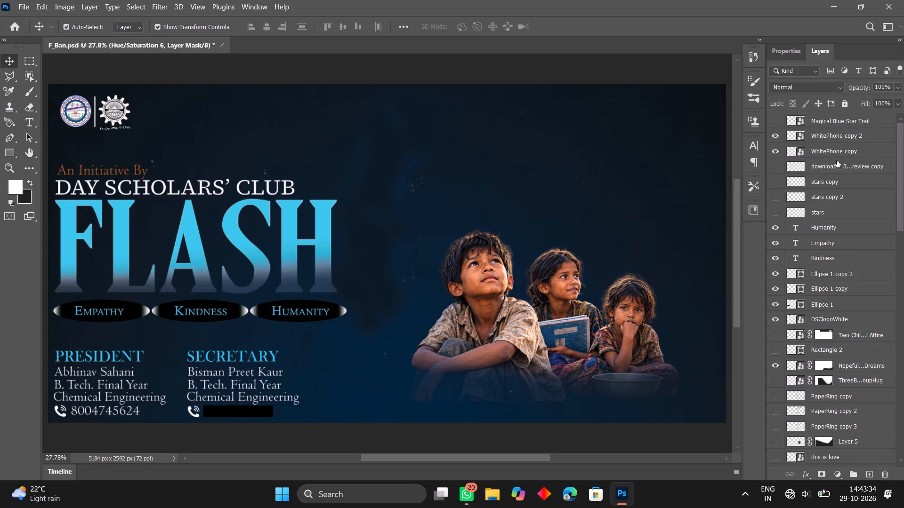
scroll(837, 160, up, 12)
scroll(837, 160, up, 20)
scroll(837, 160, up, 20)
scroll(837, 160, up, 20)
scroll(837, 160, right, 14)
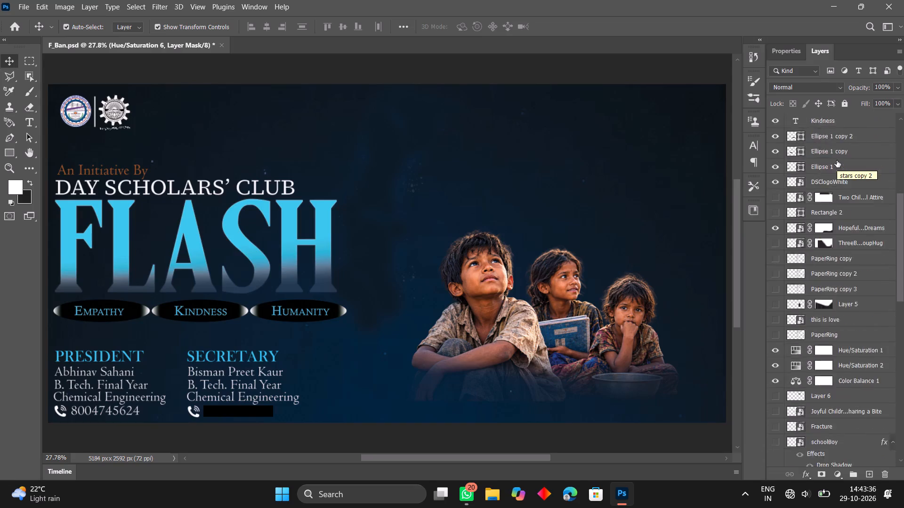
scroll(837, 160, up, 10)
scroll(837, 160, right, 4)
scroll(837, 160, up, 6)
scroll(837, 160, up, 20)
scroll(837, 160, up, 20)
scroll(837, 160, up, 20)
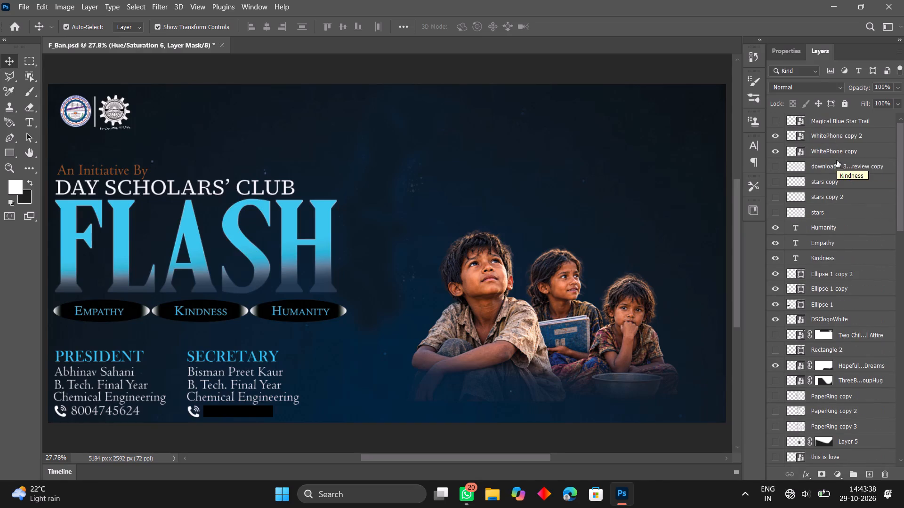
scroll(837, 160, up, 14)
scroll(837, 160, up, 12)
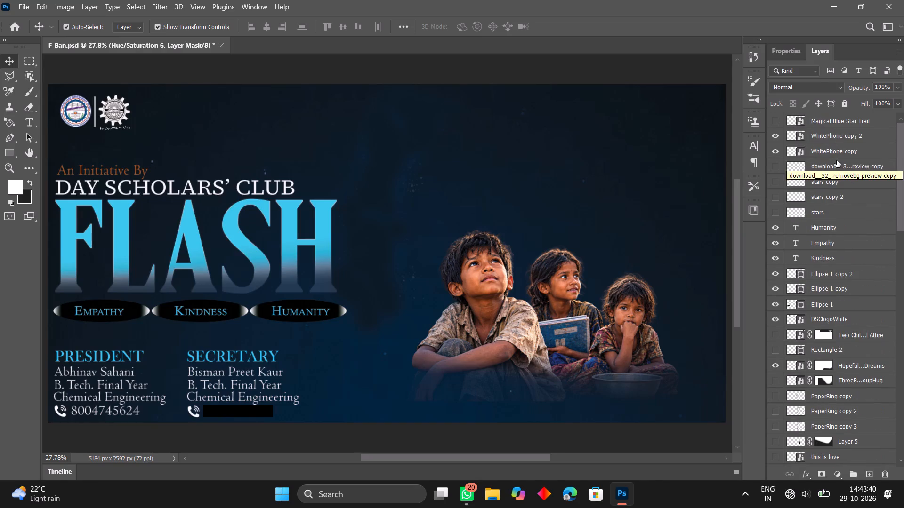
scroll(837, 160, up, 10)
scroll(837, 160, down, 11)
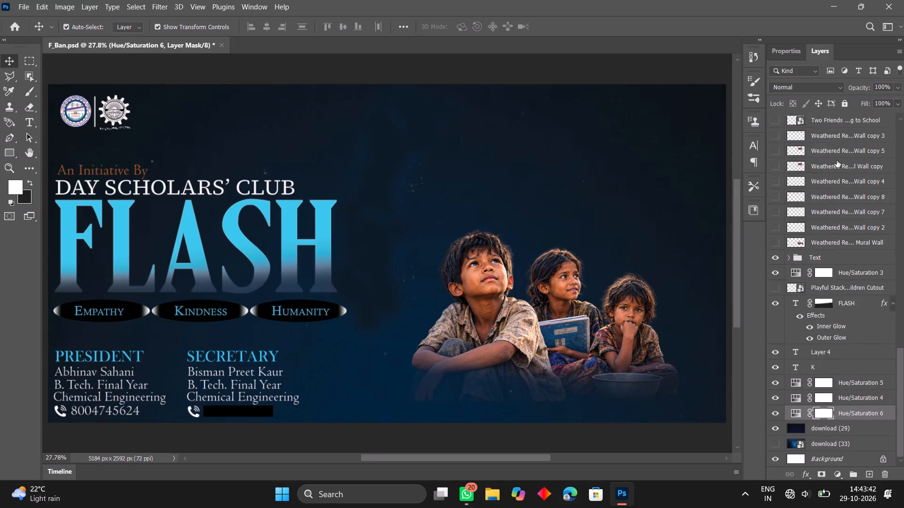
scroll(837, 160, down, 9)
scroll(837, 160, up, 20)
scroll(837, 160, up, 20)
scroll(837, 160, up, 20)
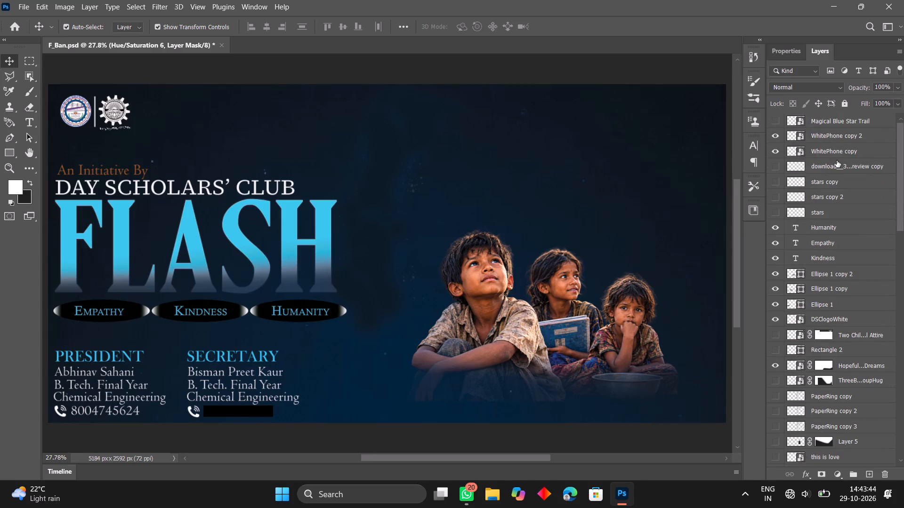
scroll(837, 160, up, 9)
scroll(837, 160, down, 15)
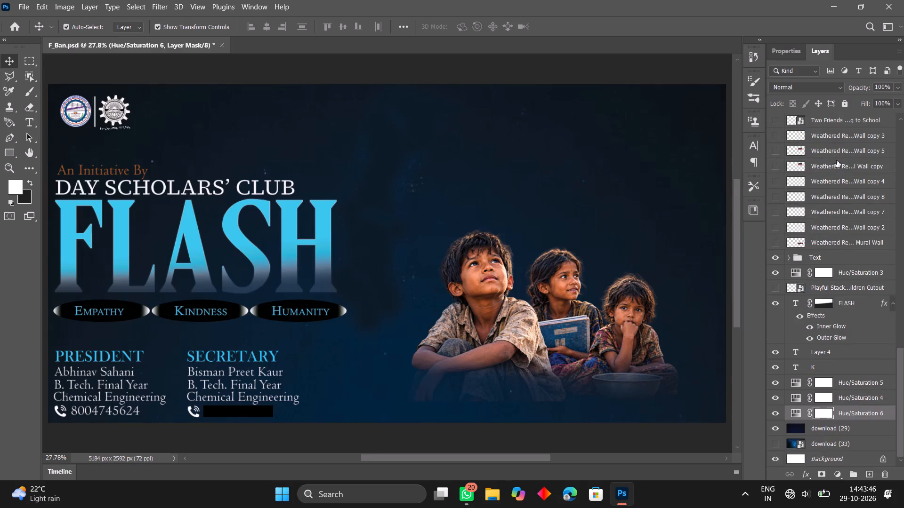
scroll(837, 160, down, 3)
scroll(837, 160, up, 20)
scroll(837, 160, up, 20)
scroll(837, 160, up, 6)
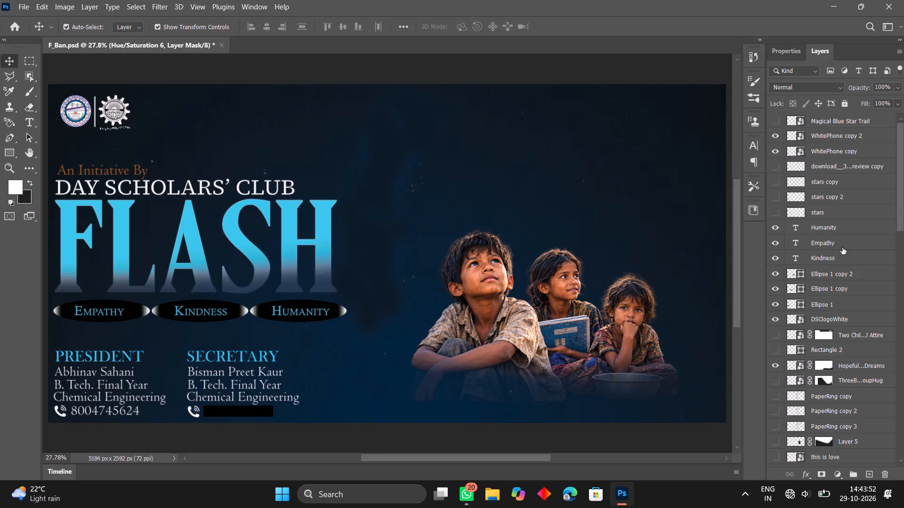
scroll(842, 247, down, 20)
scroll(842, 247, down, 20)
scroll(842, 247, down, 20)
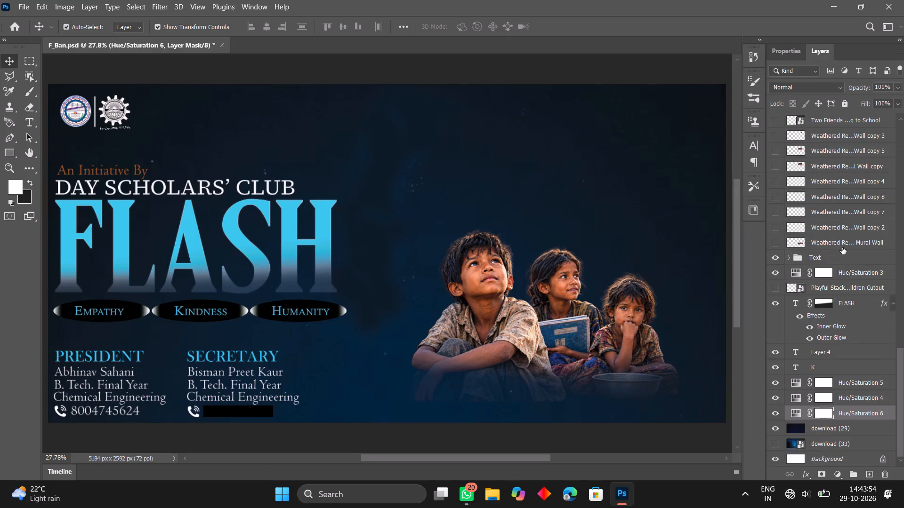
scroll(842, 247, up, 1)
scroll(842, 247, down, 6)
scroll(842, 247, up, 2)
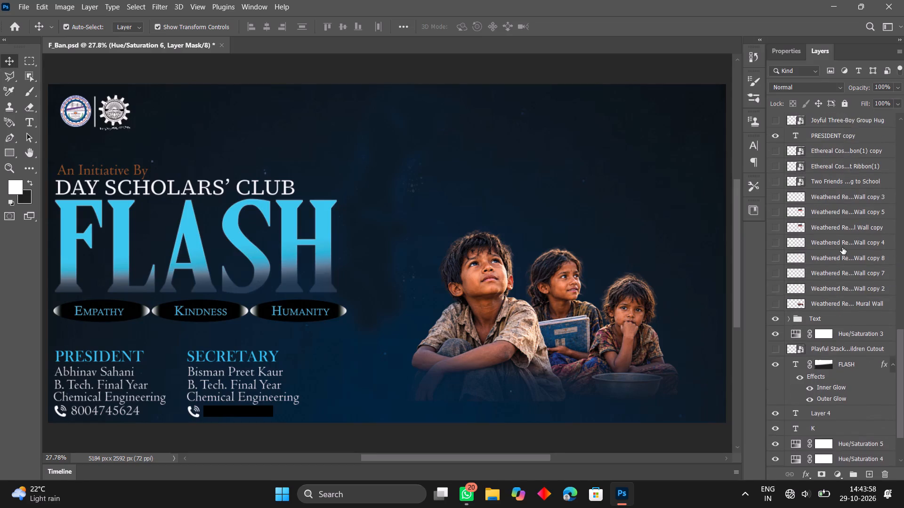
scroll(842, 247, up, 5)
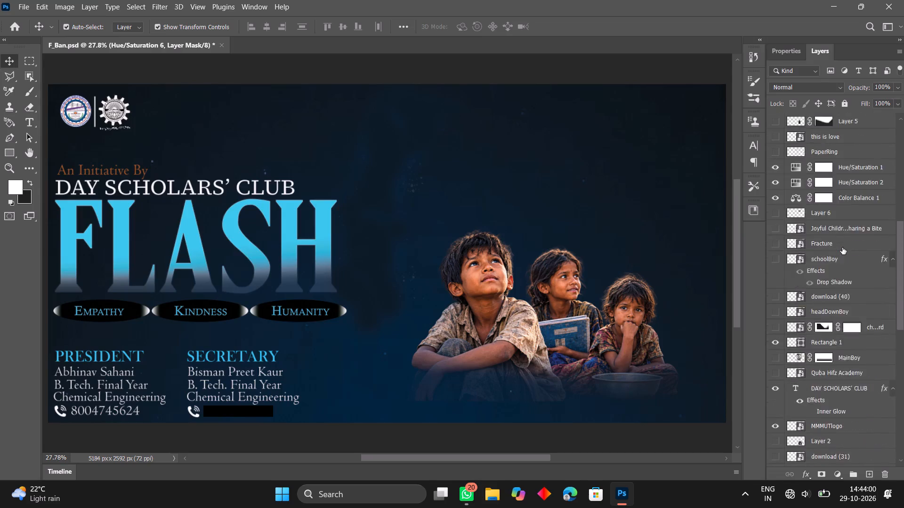
scroll(842, 247, up, 3)
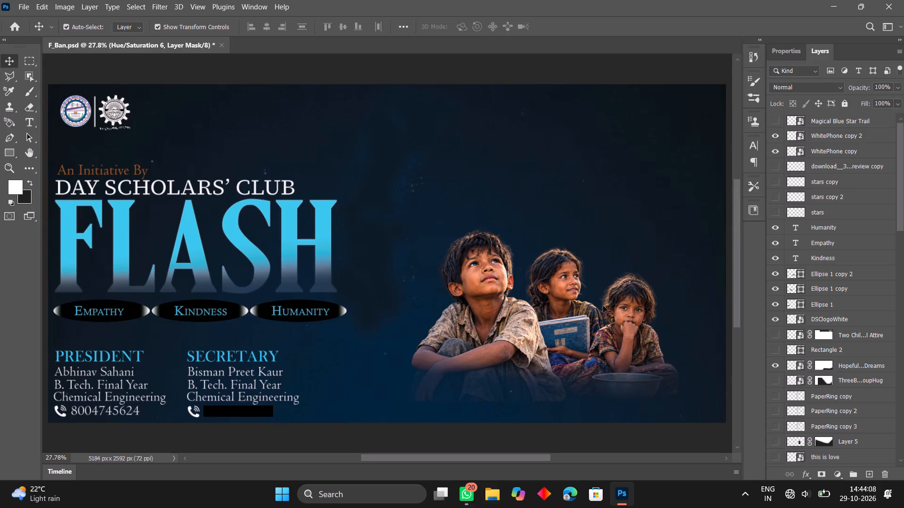
scroll(565, 179, right, 1)
Set the opacity of the Hue/Saturation 6 adjustment layer to 70%.
key(7)
Select the dark blue background layer download (29) from the canvas.
click(171, 147)
scroll(171, 147, right, 1)
right_click(171, 147)
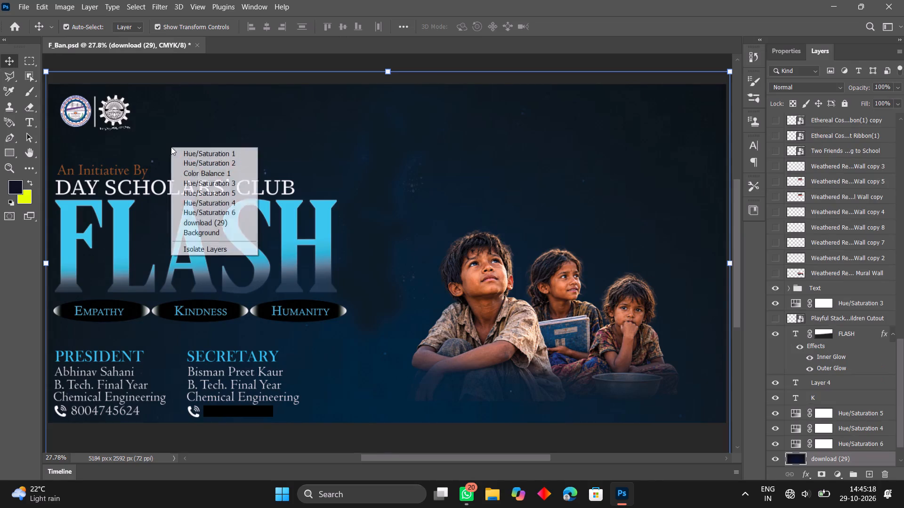
click(264, 60)
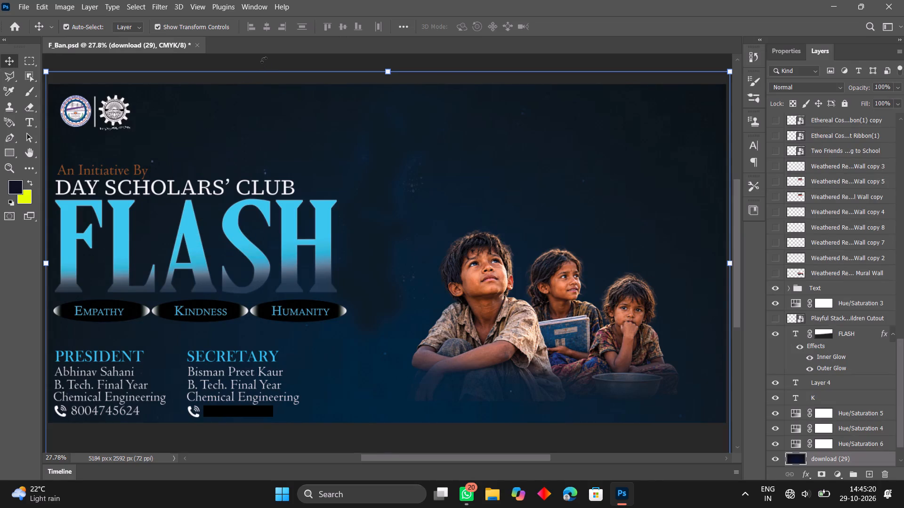
click(365, 157)
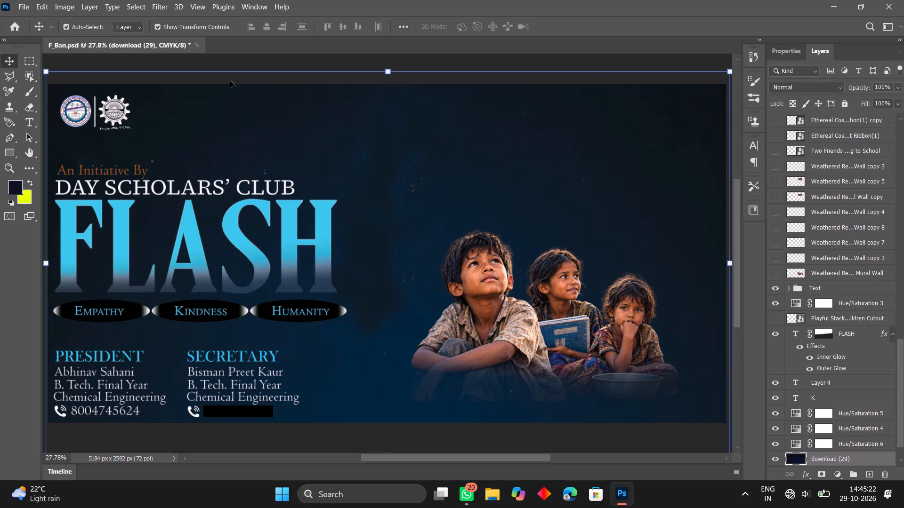
Open the Canvas Size settings of the banner document.
click(62, 1)
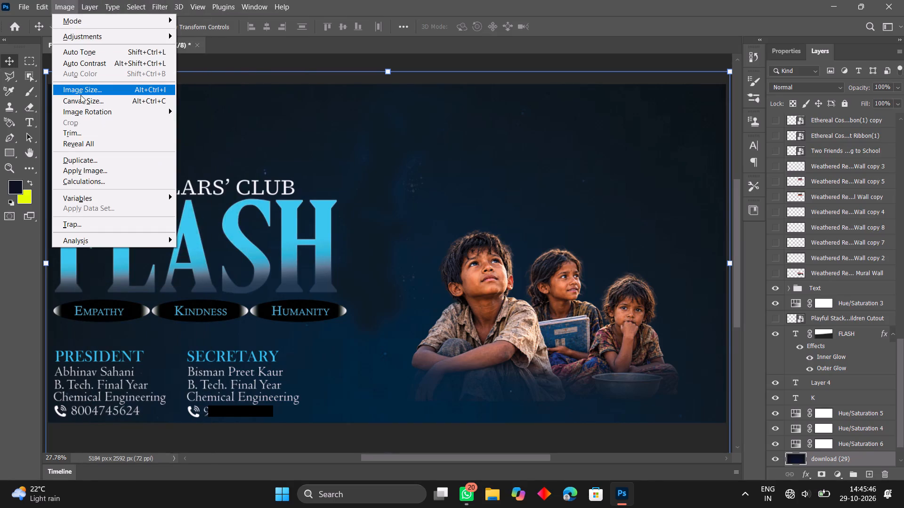
click(84, 99)
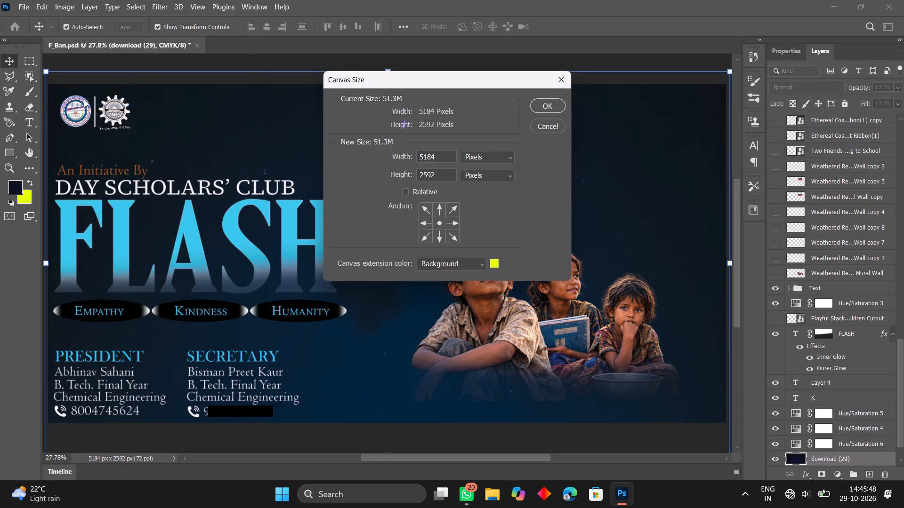
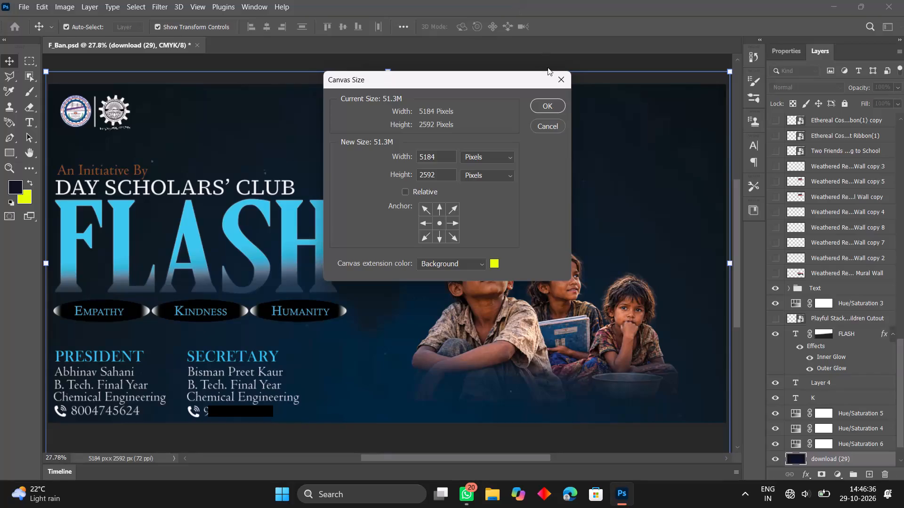
Accept the banner's Canvas Size settings with the existing width and height, closing the dialog.
click(550, 74)
click(547, 103)
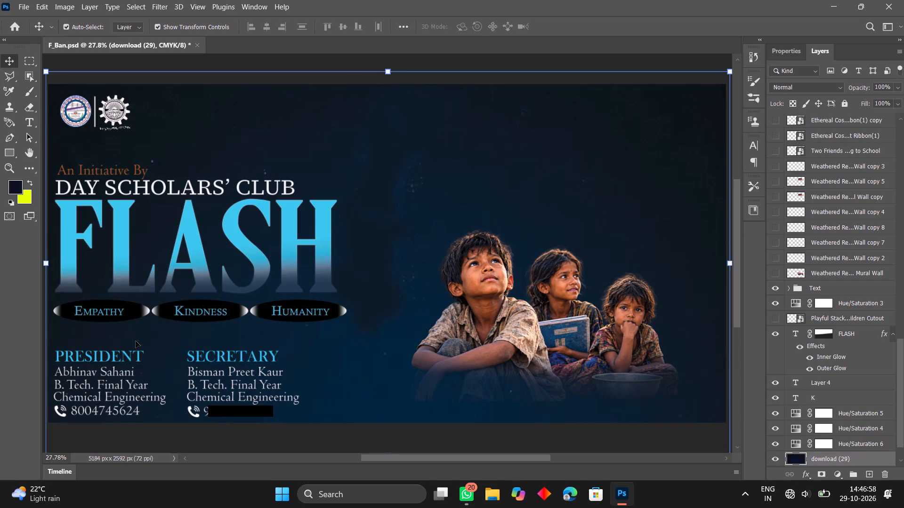
Quit Photoshop and save the changes to the banner document F_Ban.psd.
click(895, 10)
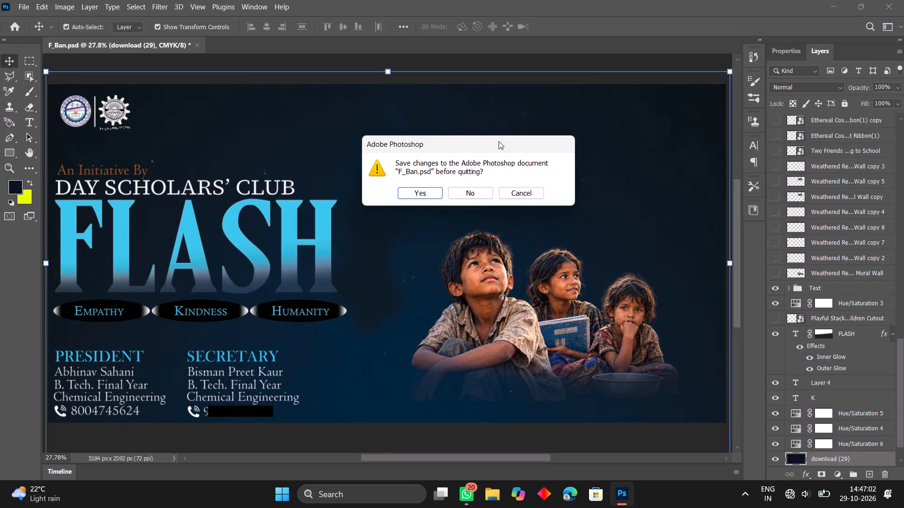
click(419, 193)
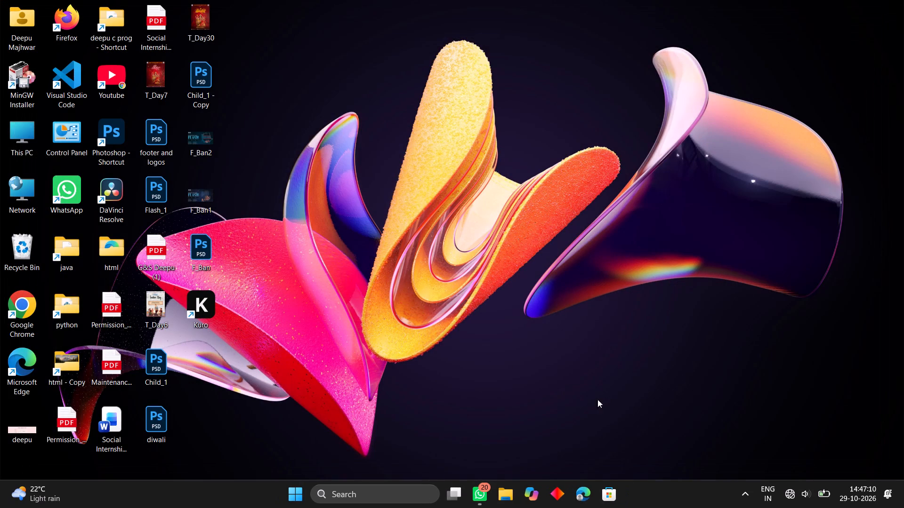
Turn off Energy saver in the Windows quick settings and return to the desktop.
click(802, 495)
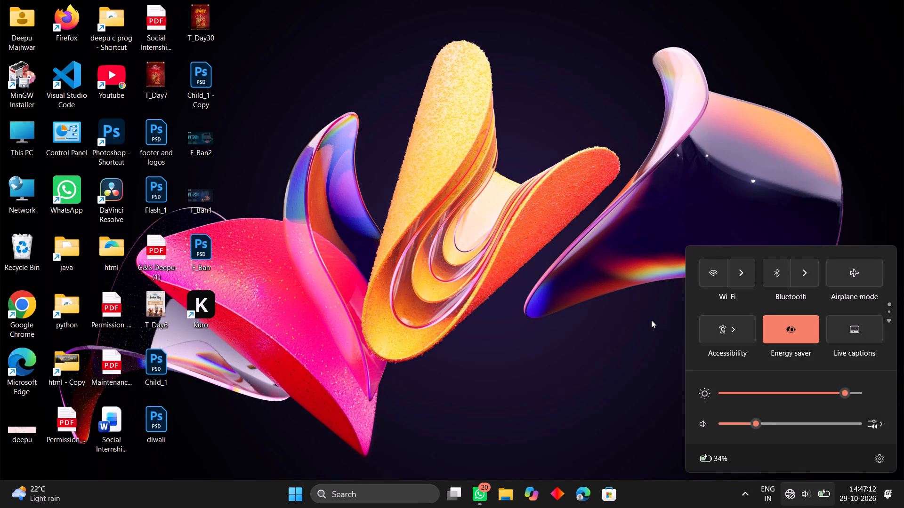
click(774, 330)
click(540, 372)
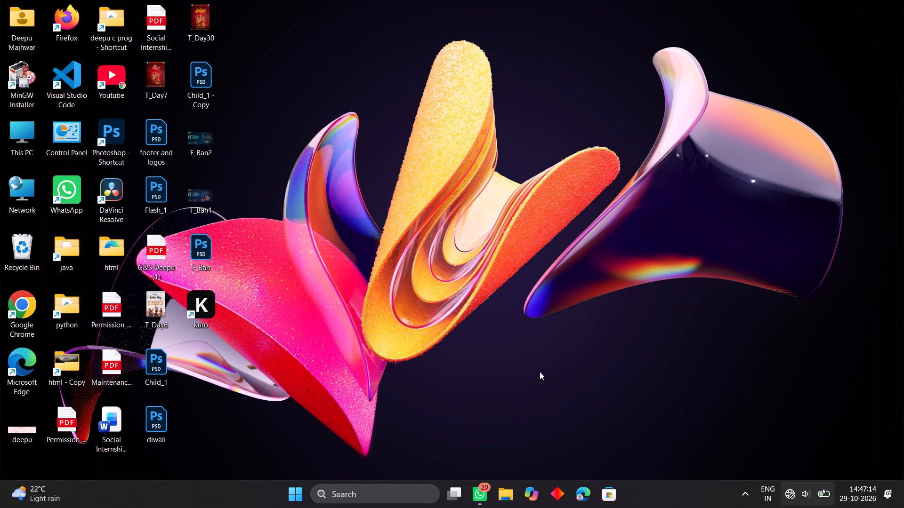
Lower the screen brightness to about a quarter of its range in the Windows quick settings.
click(815, 499)
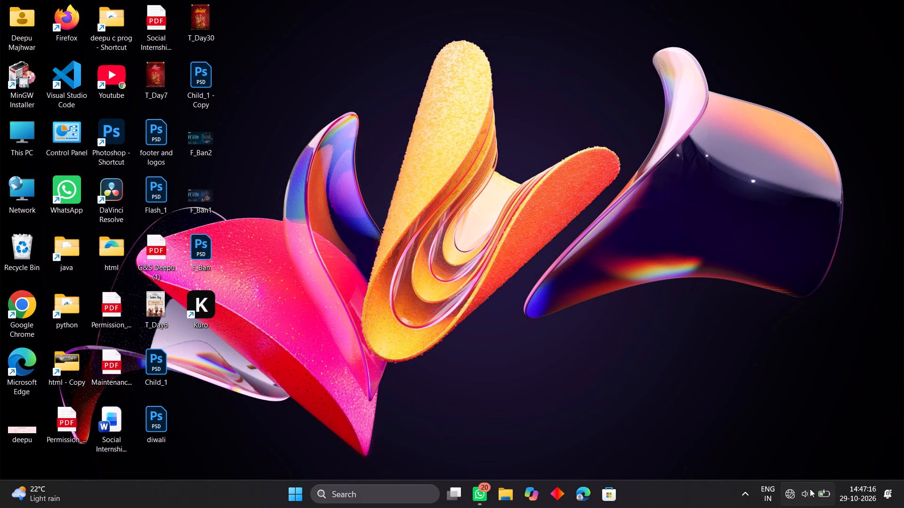
click(810, 489)
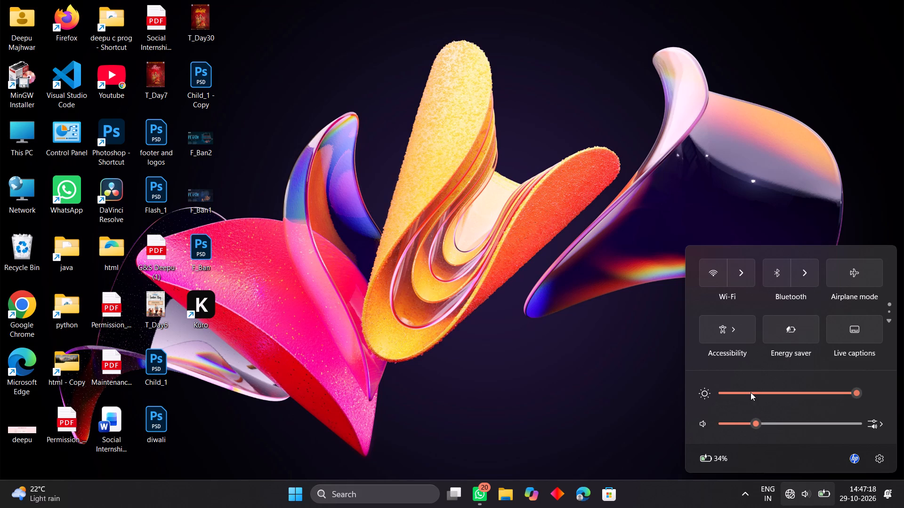
click(750, 392)
click(514, 355)
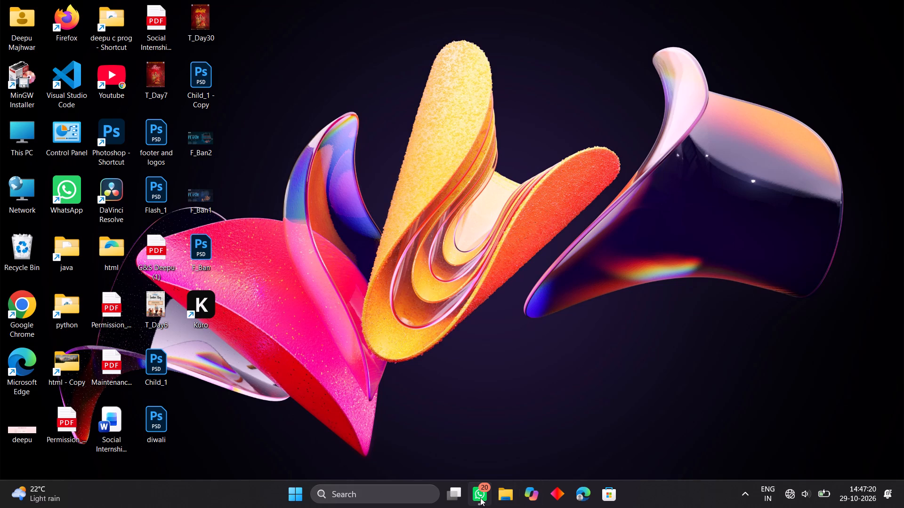
Close the WhatsApp window that is still running in the background.
click(528, 395)
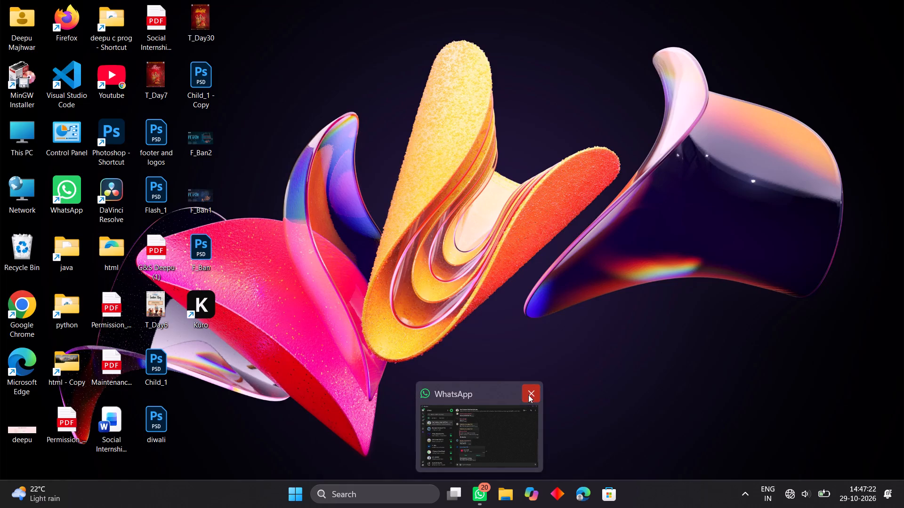
Shut down the computer from the Windows desktop using the Shut down option.
key(alt+F4)
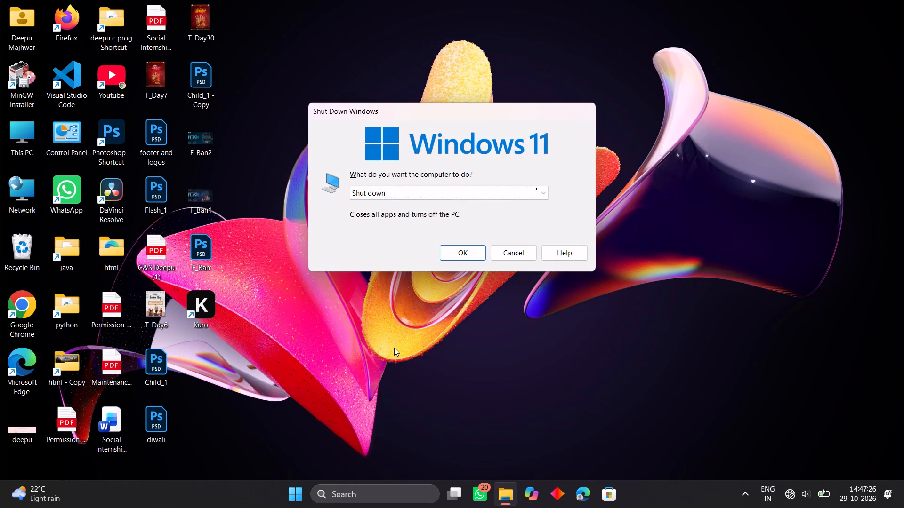
click(464, 250)
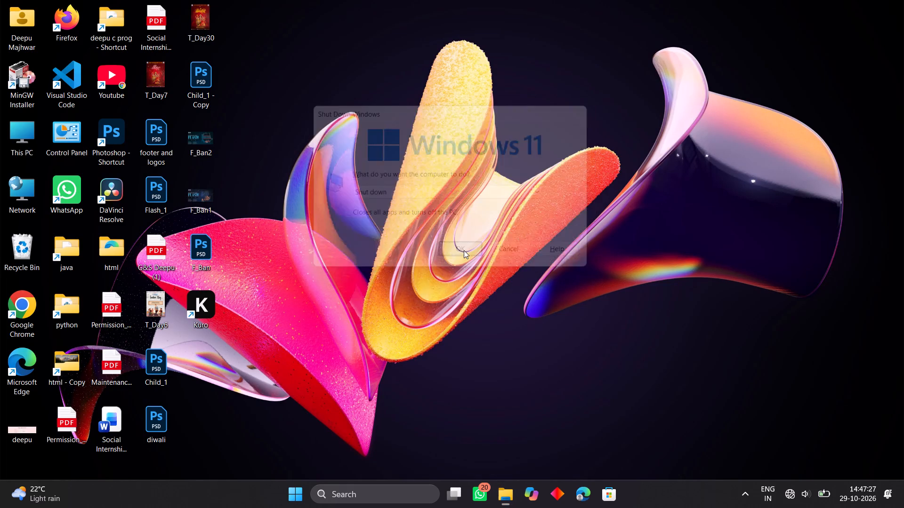